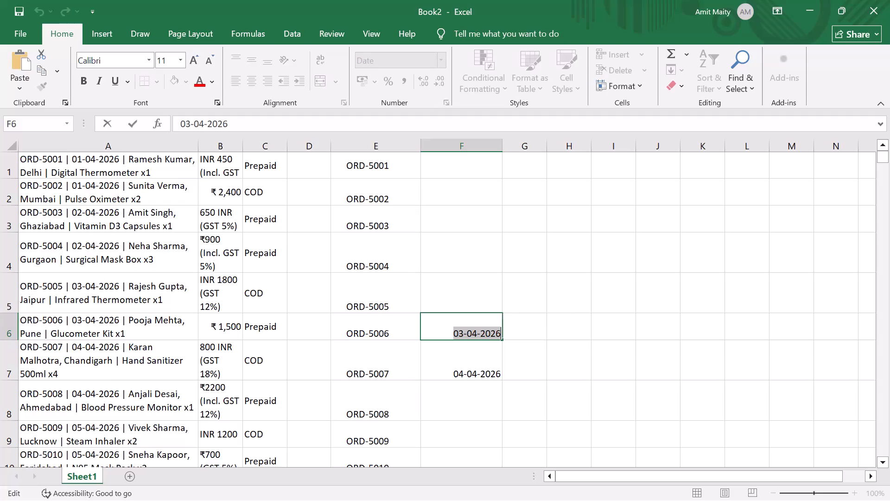
# Clear the dates in cells F6 and F7.
pyautogui.press('BackSpace')
pyautogui.tripleClick(477, 376)
pyautogui.doubleClick(477, 376)
pyautogui.press('BackSpace')
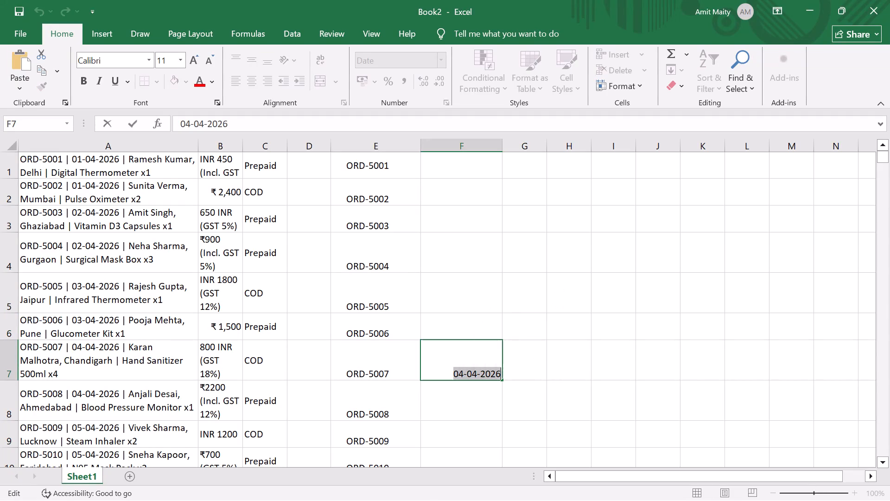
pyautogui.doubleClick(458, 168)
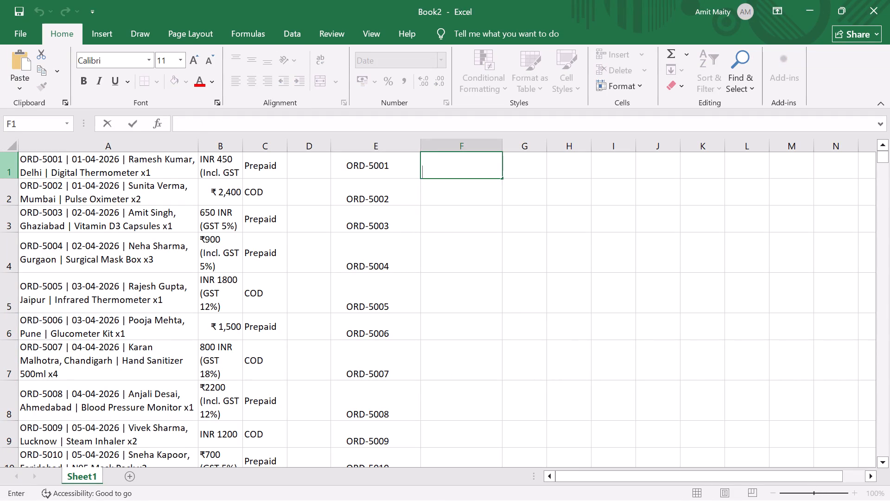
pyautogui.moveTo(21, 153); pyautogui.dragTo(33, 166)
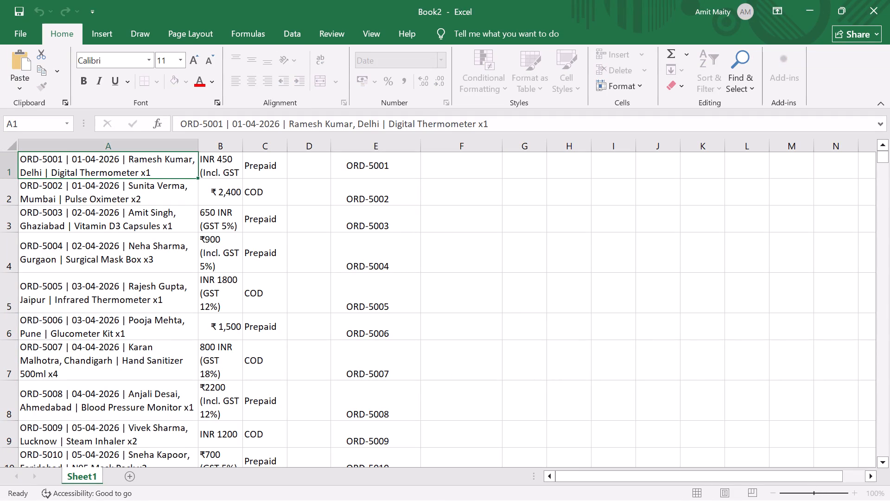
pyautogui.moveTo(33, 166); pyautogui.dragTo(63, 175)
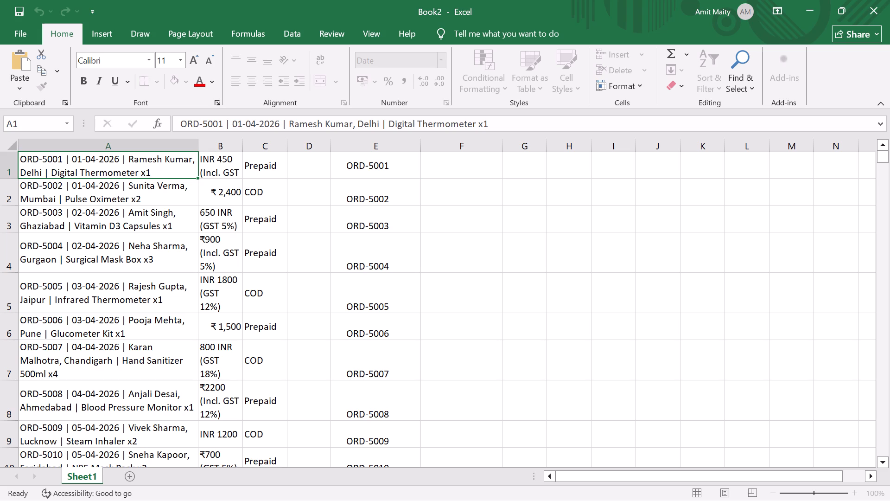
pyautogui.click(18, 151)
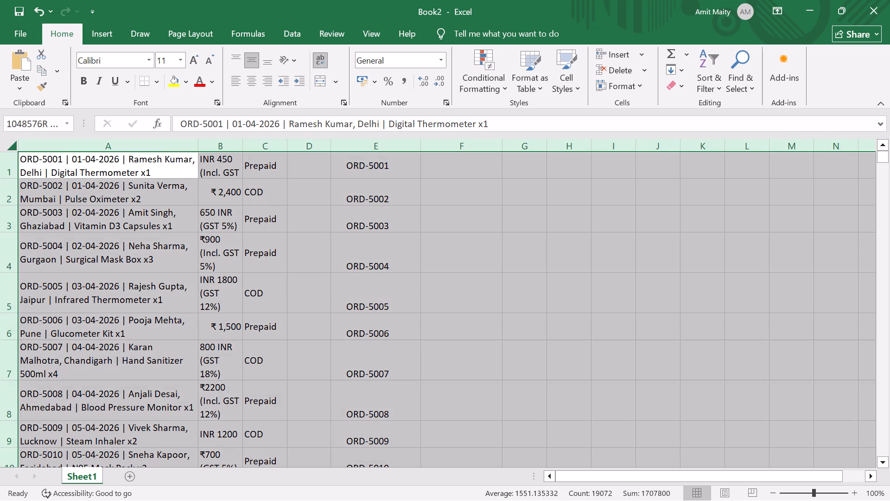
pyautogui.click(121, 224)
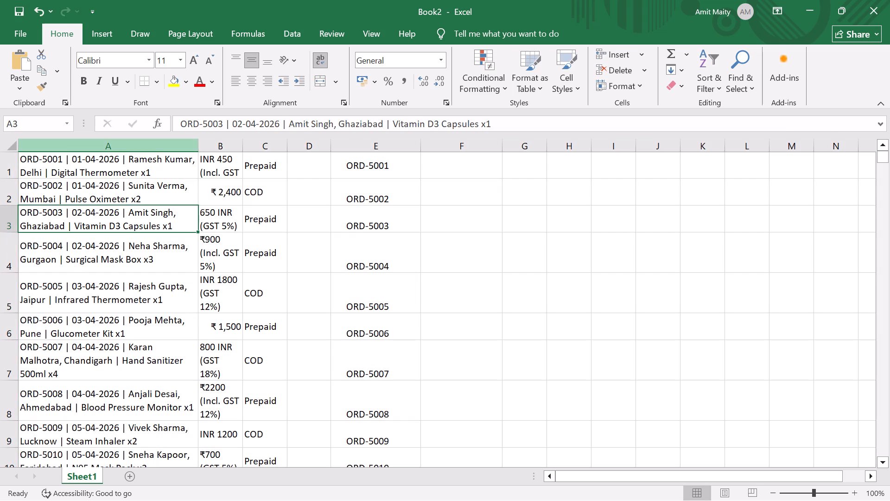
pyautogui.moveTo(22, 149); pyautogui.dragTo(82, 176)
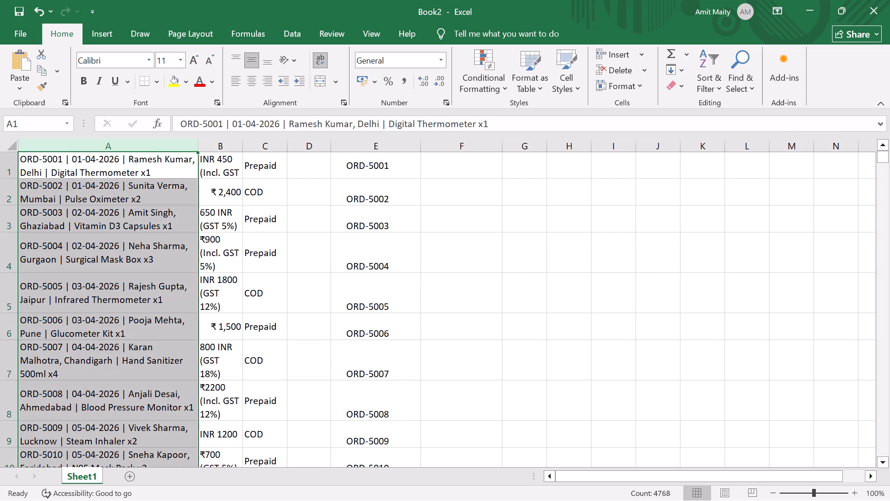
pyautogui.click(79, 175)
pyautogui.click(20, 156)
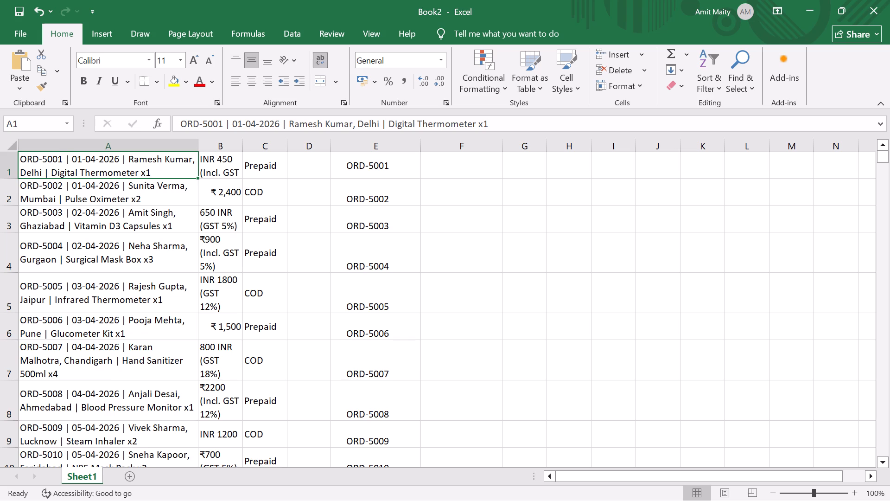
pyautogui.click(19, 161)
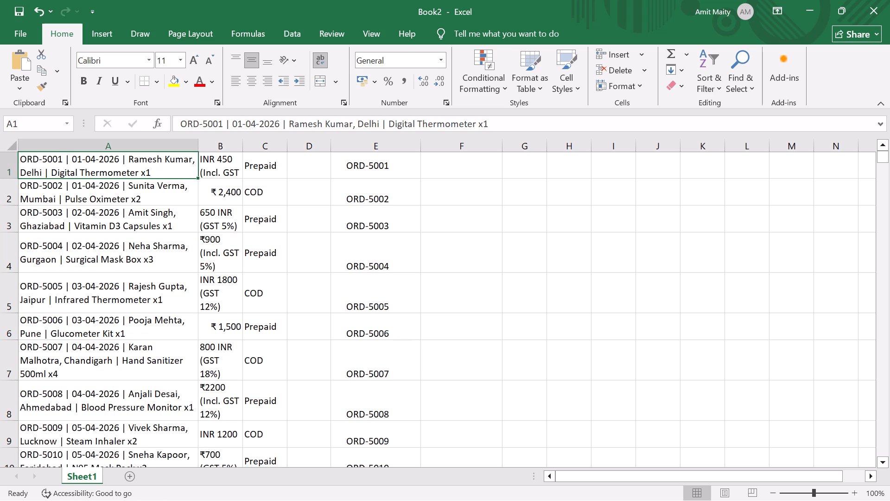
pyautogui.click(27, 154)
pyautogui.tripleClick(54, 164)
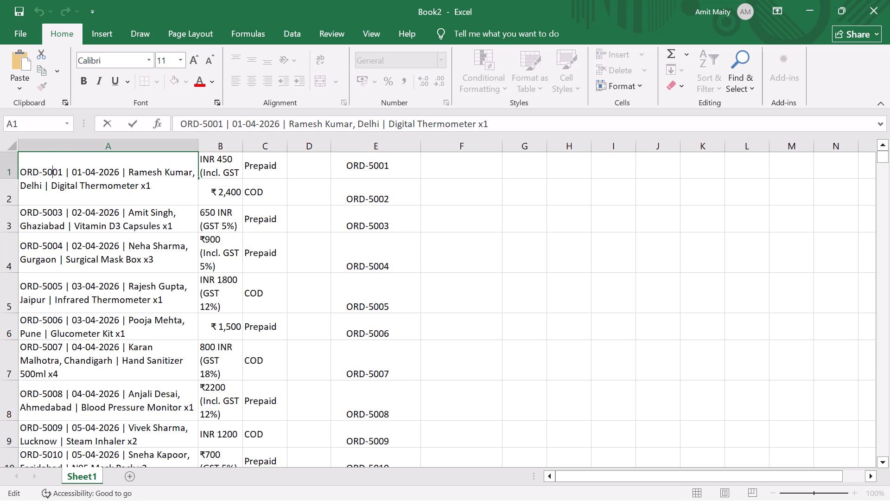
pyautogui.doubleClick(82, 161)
# Slightly reduce the height of row 1 and shorten row 5 of the order data.
pyautogui.moveTo(18, 178); pyautogui.dragTo(19, 168)
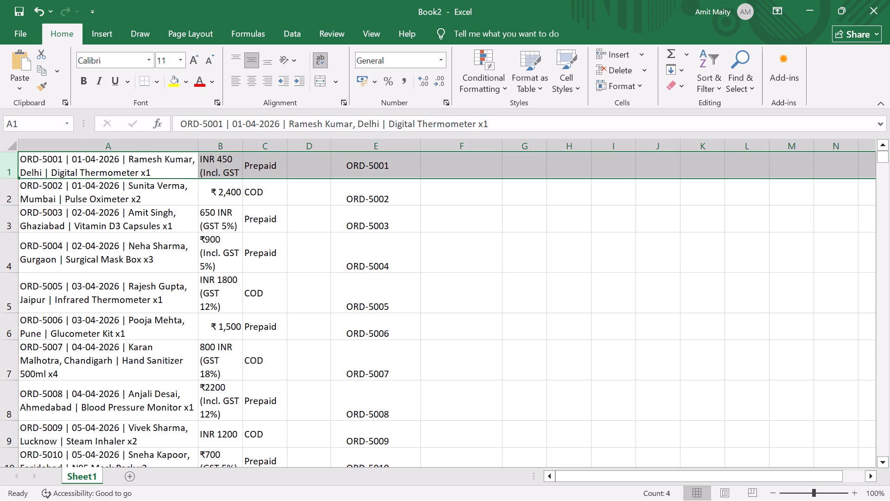
pyautogui.moveTo(17, 178); pyautogui.dragTo(17, 173)
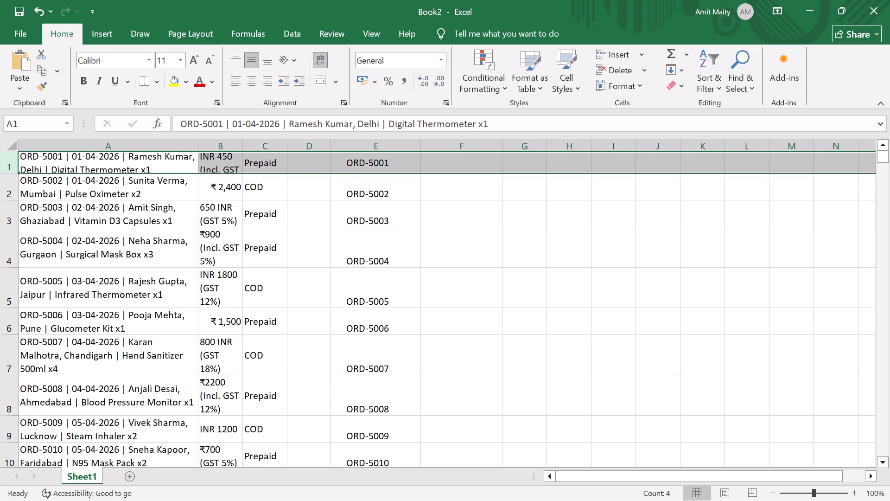
pyautogui.click(17, 173)
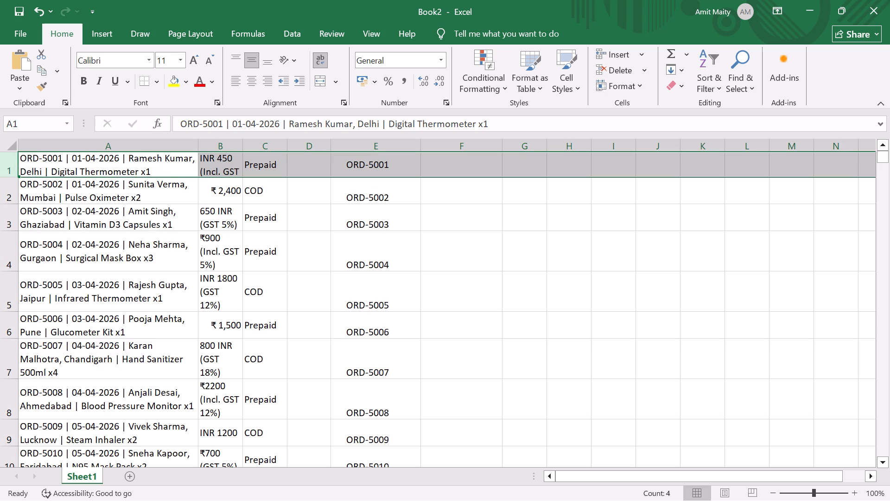
pyautogui.moveTo(14, 311); pyautogui.dragTo(13, 301)
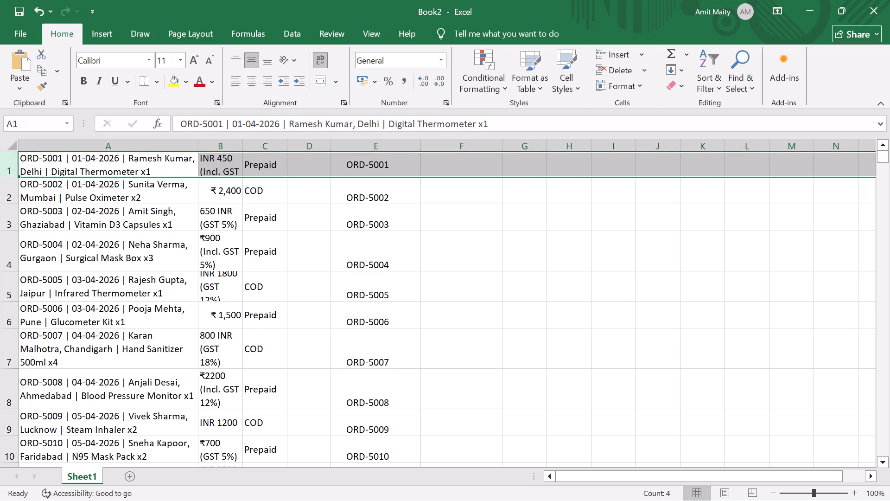
pyautogui.scroll(3, 483, 281)
pyautogui.click(483, 267)
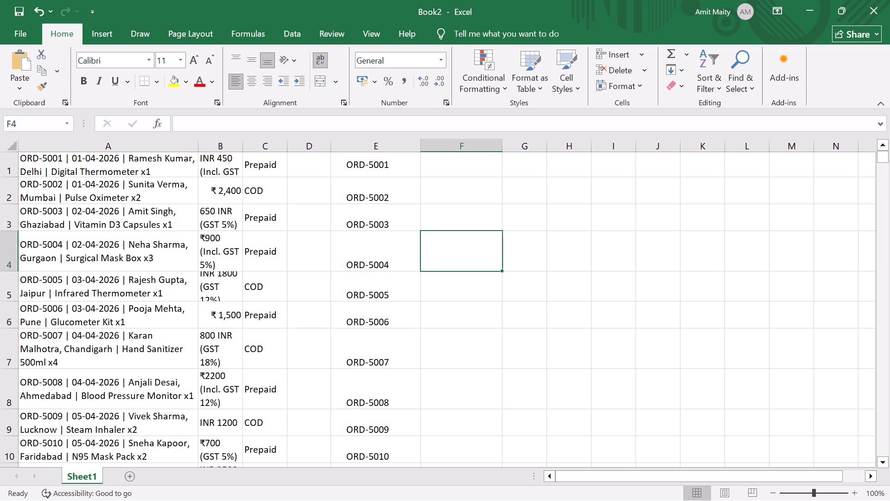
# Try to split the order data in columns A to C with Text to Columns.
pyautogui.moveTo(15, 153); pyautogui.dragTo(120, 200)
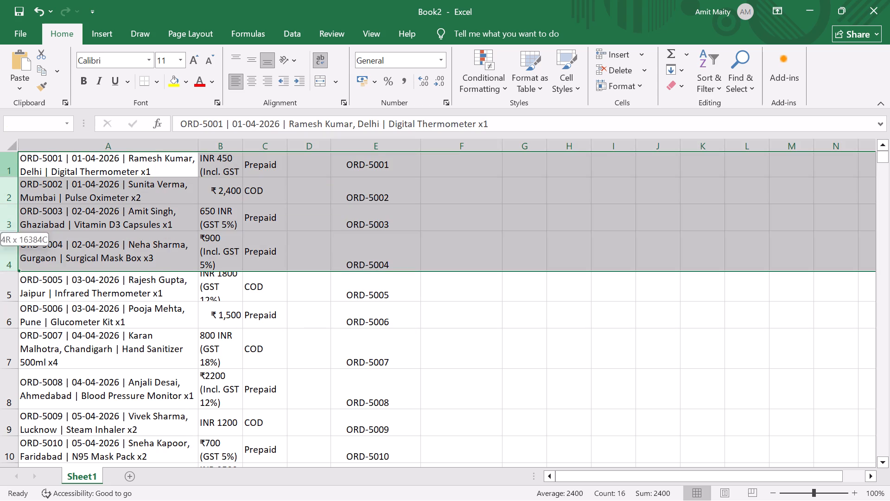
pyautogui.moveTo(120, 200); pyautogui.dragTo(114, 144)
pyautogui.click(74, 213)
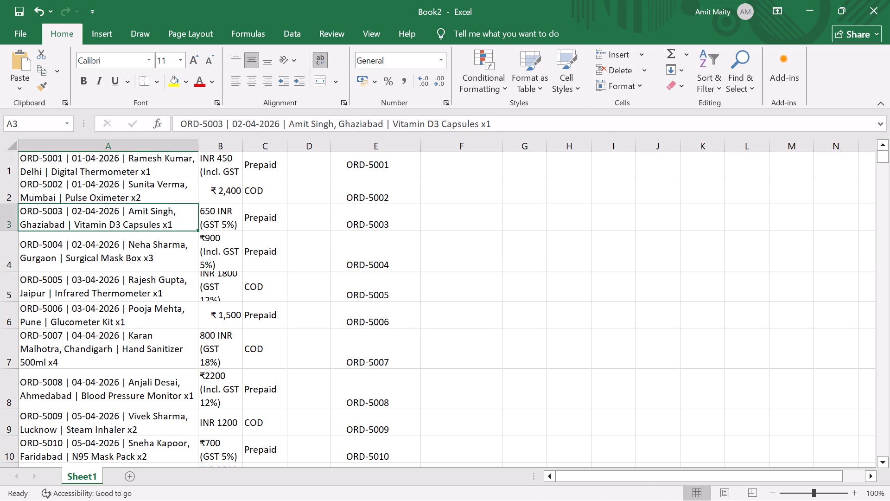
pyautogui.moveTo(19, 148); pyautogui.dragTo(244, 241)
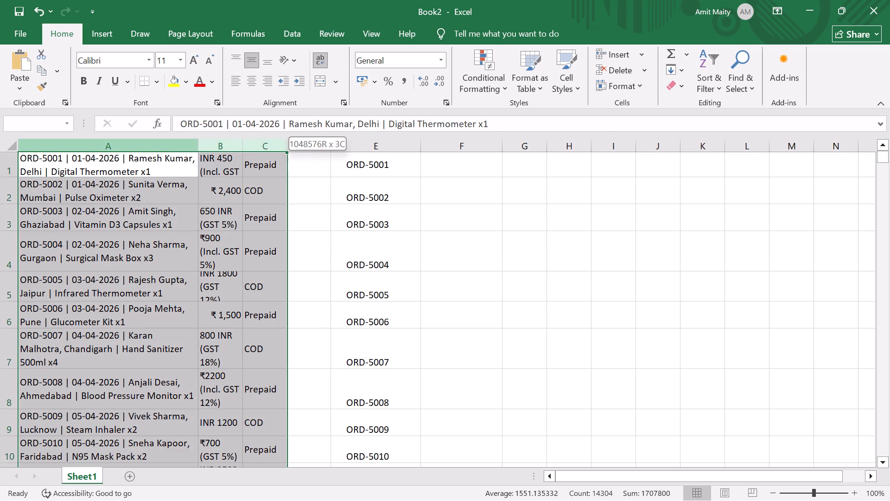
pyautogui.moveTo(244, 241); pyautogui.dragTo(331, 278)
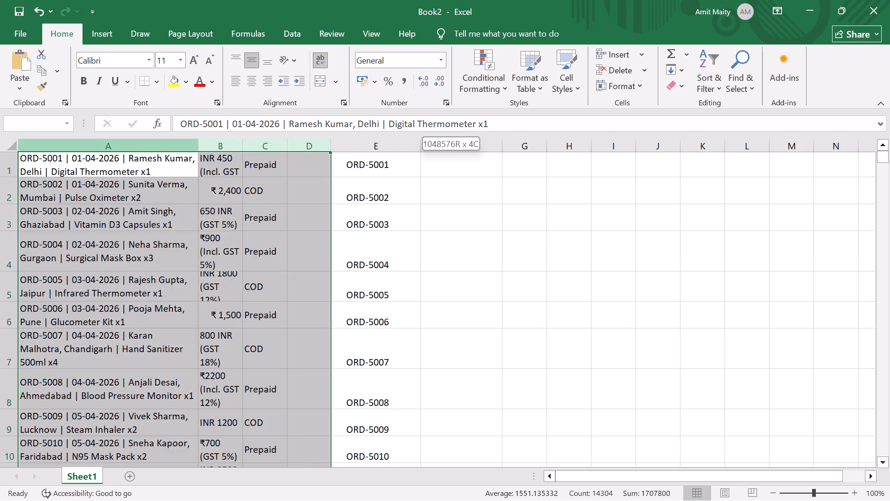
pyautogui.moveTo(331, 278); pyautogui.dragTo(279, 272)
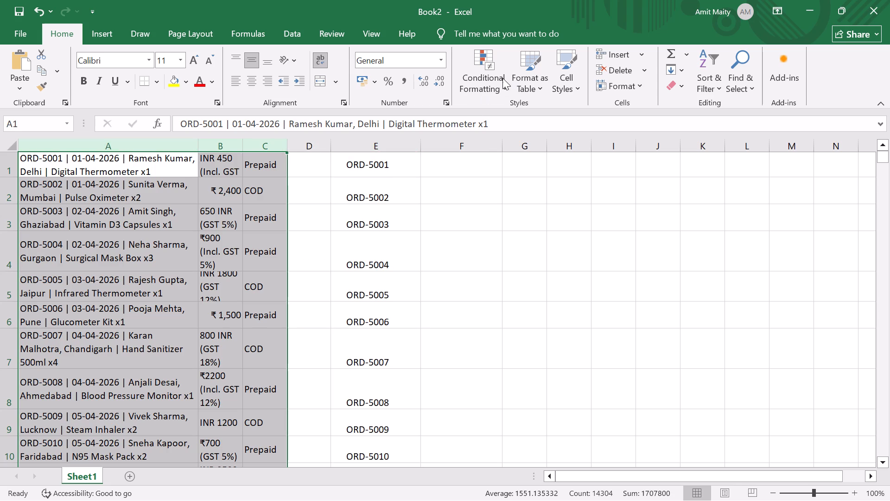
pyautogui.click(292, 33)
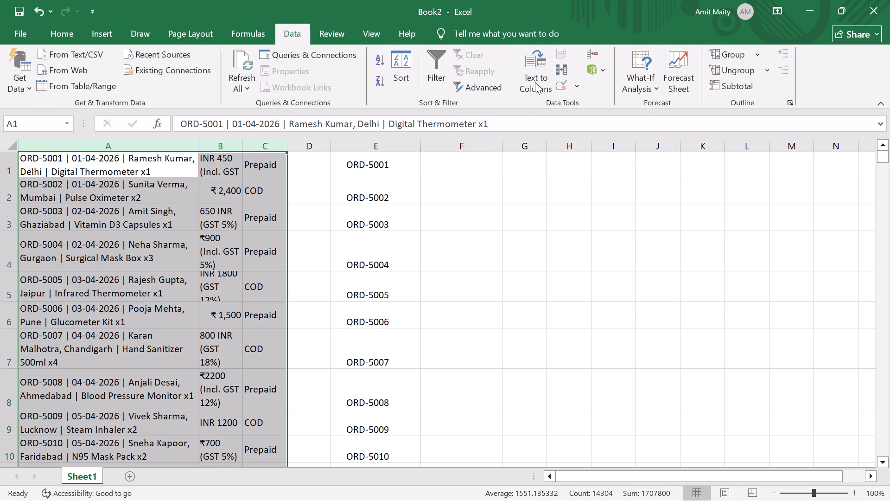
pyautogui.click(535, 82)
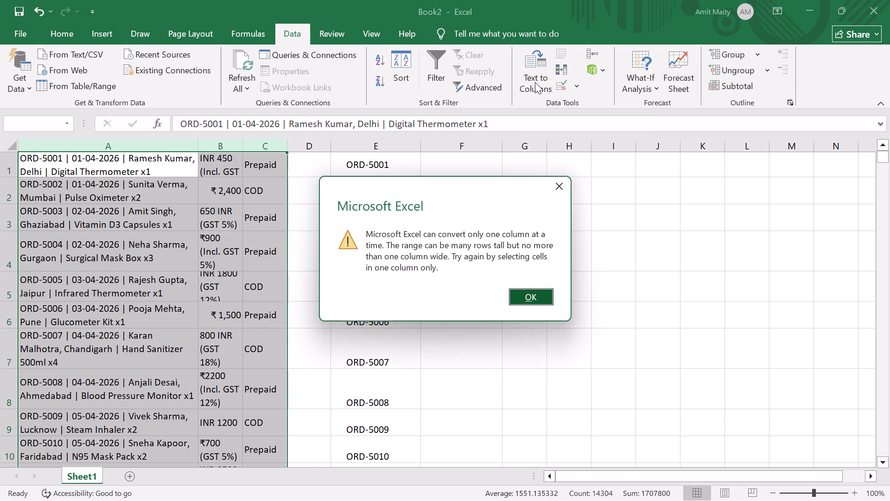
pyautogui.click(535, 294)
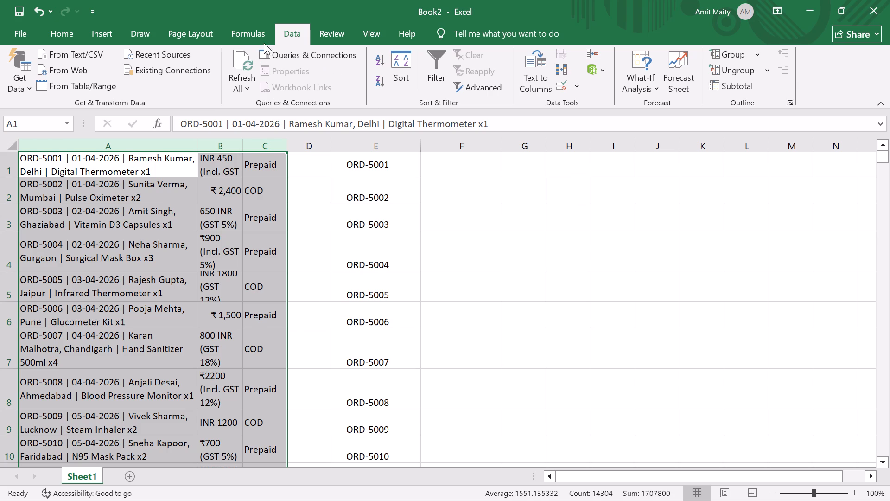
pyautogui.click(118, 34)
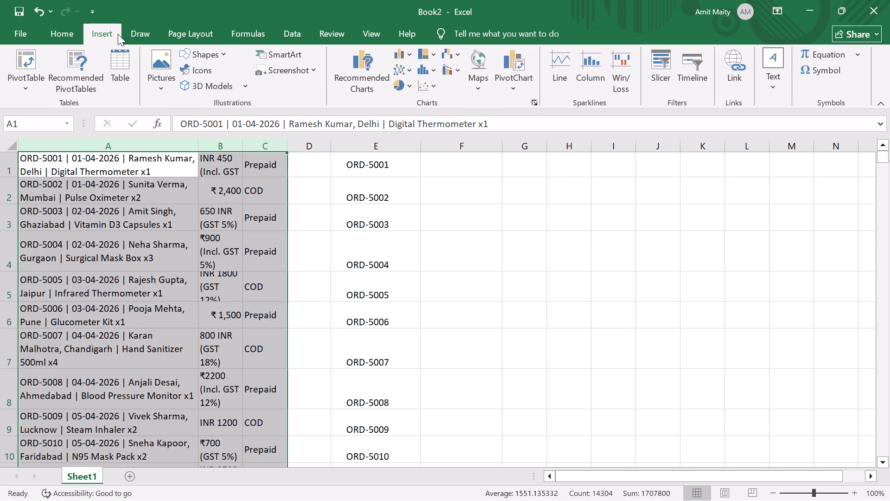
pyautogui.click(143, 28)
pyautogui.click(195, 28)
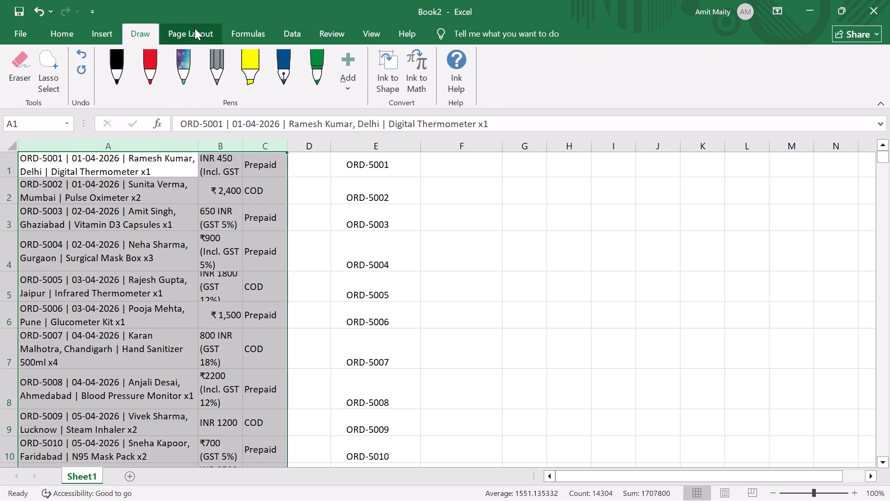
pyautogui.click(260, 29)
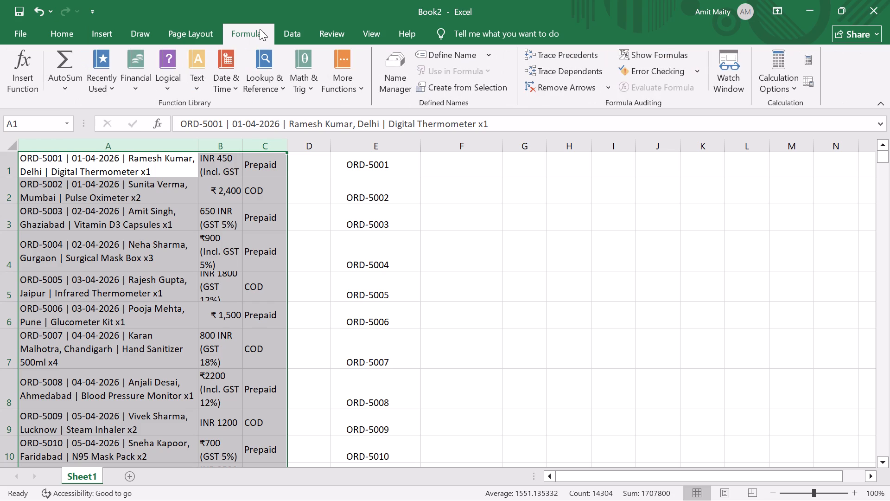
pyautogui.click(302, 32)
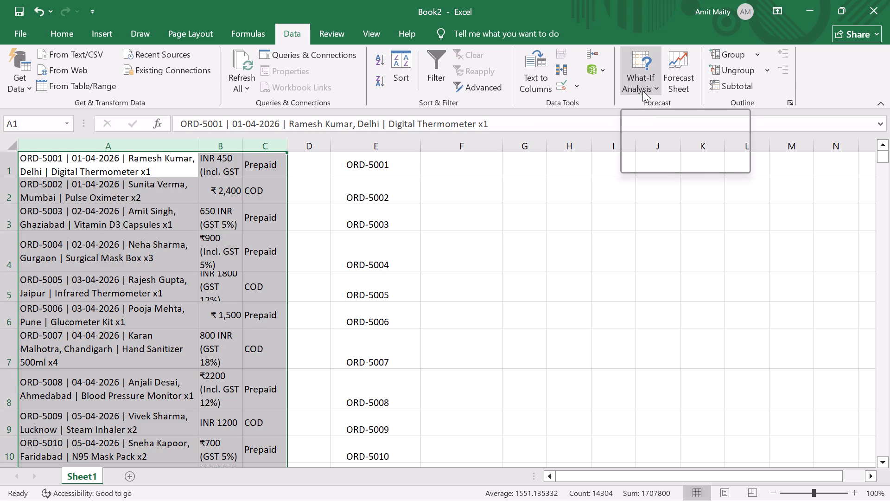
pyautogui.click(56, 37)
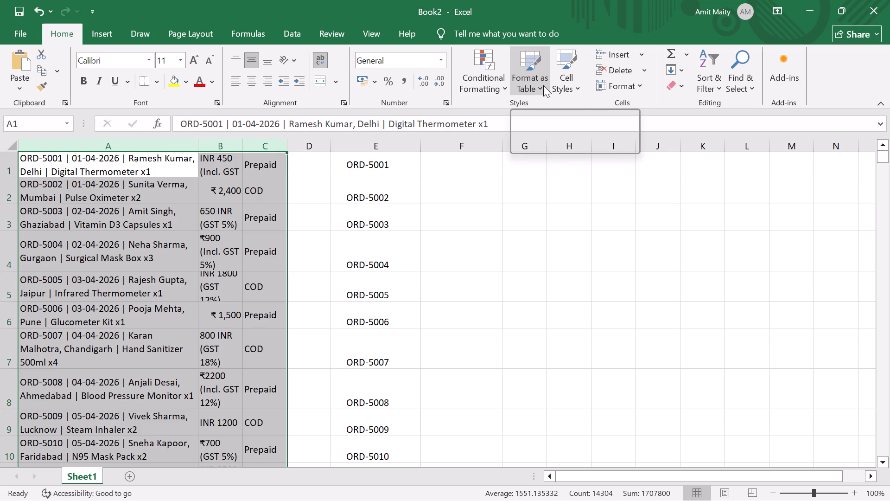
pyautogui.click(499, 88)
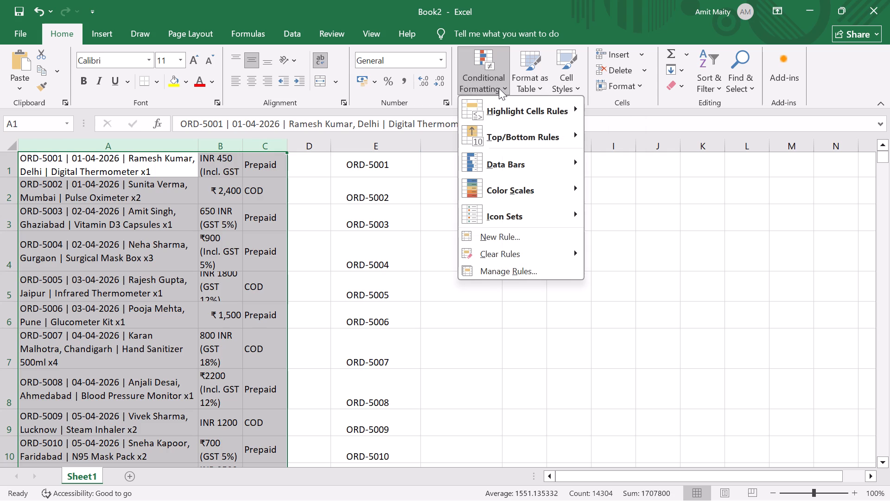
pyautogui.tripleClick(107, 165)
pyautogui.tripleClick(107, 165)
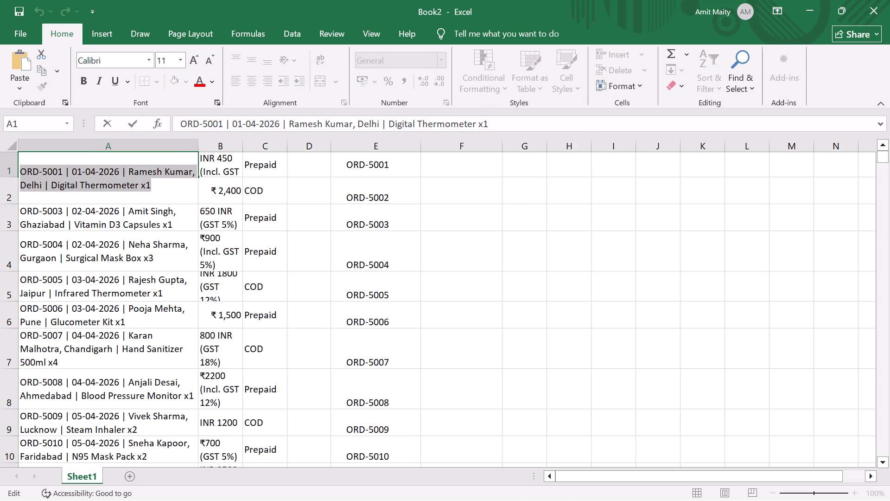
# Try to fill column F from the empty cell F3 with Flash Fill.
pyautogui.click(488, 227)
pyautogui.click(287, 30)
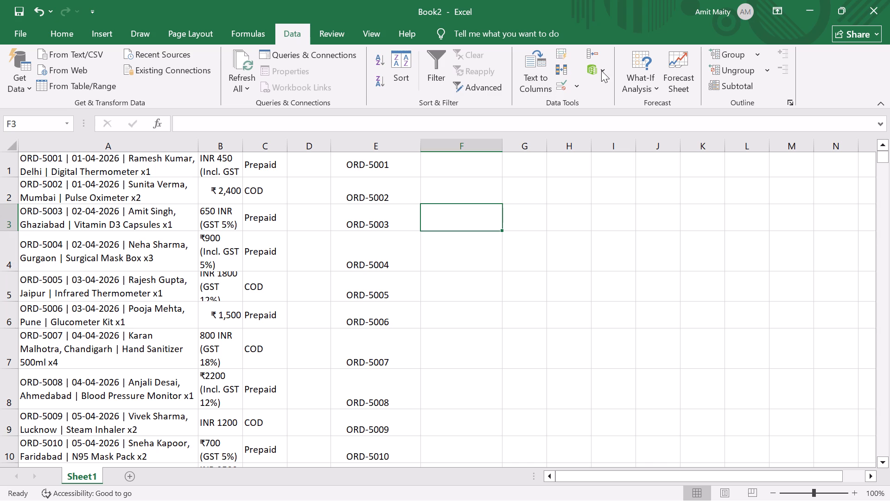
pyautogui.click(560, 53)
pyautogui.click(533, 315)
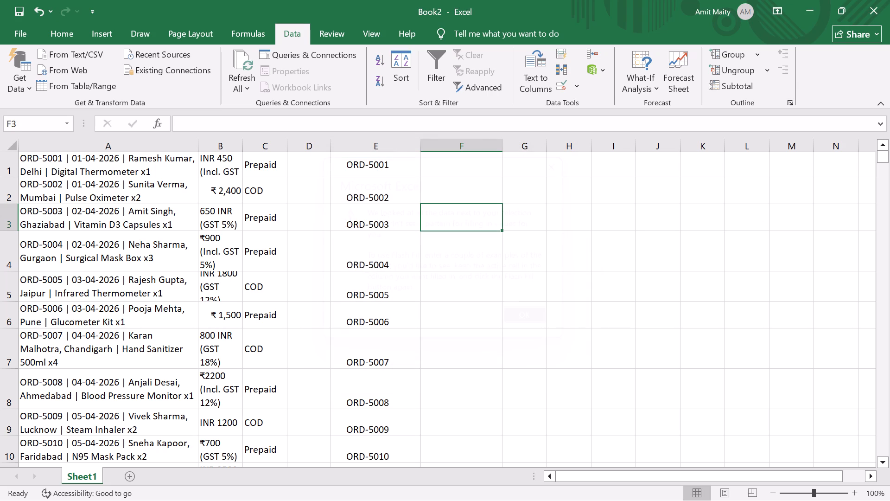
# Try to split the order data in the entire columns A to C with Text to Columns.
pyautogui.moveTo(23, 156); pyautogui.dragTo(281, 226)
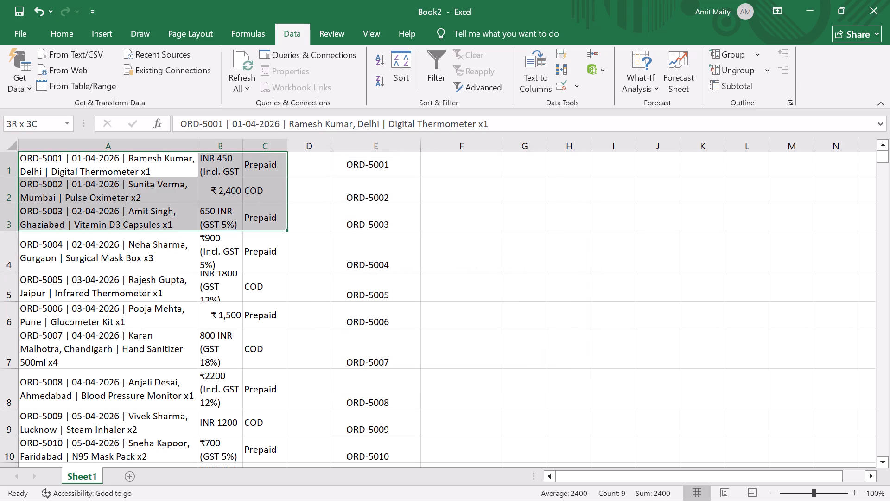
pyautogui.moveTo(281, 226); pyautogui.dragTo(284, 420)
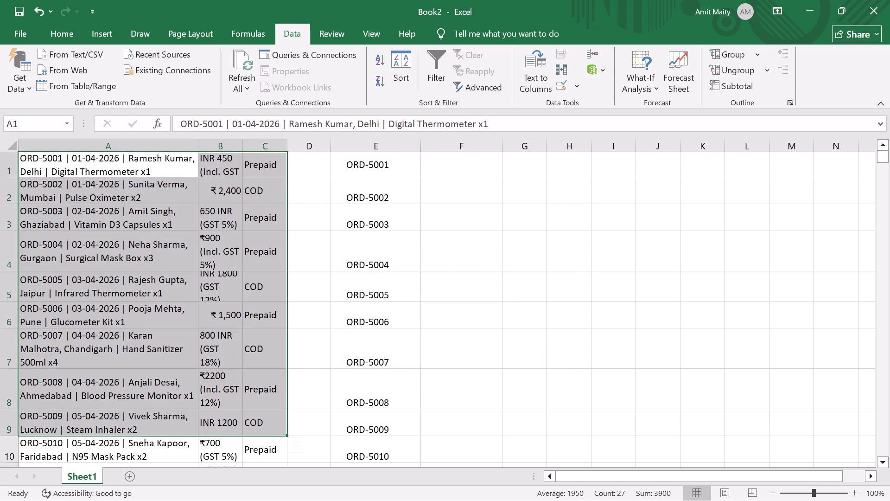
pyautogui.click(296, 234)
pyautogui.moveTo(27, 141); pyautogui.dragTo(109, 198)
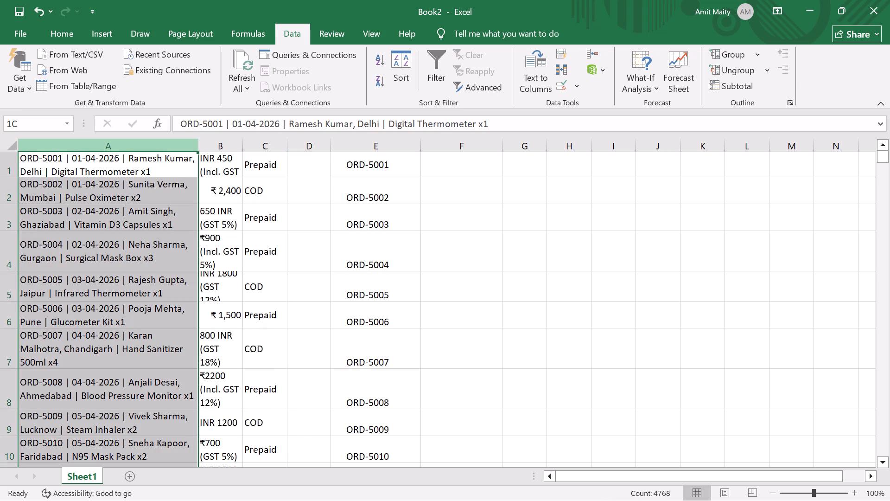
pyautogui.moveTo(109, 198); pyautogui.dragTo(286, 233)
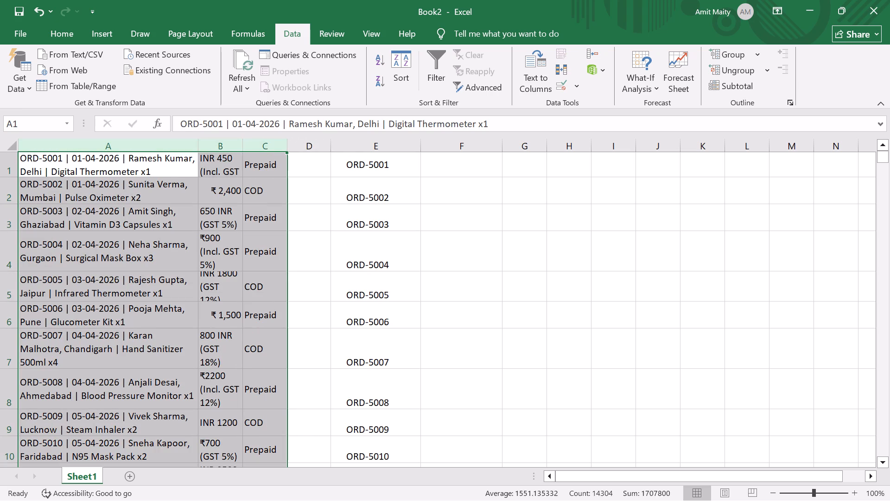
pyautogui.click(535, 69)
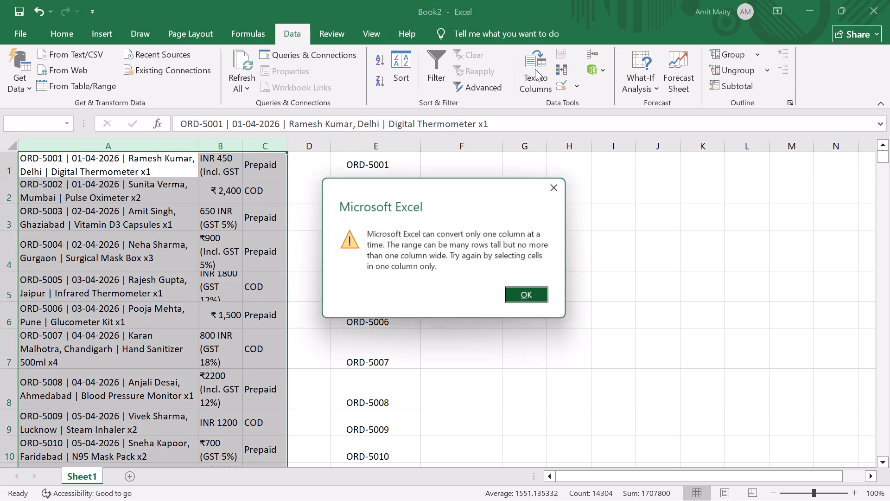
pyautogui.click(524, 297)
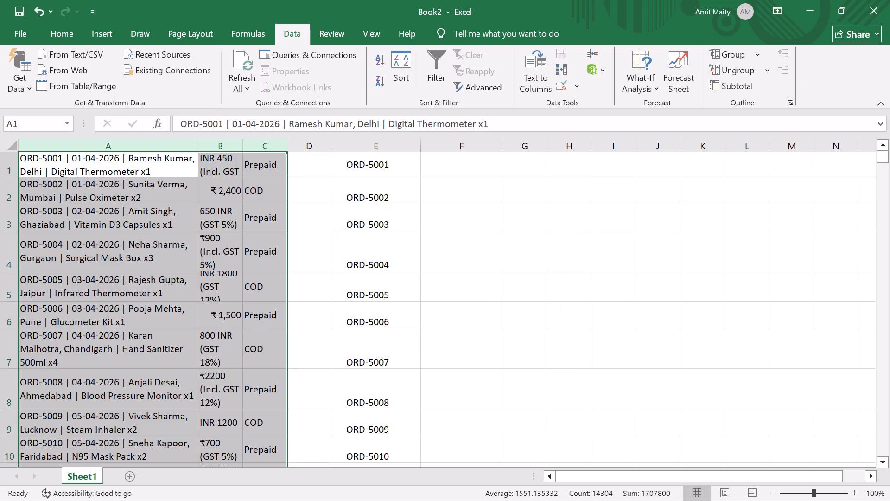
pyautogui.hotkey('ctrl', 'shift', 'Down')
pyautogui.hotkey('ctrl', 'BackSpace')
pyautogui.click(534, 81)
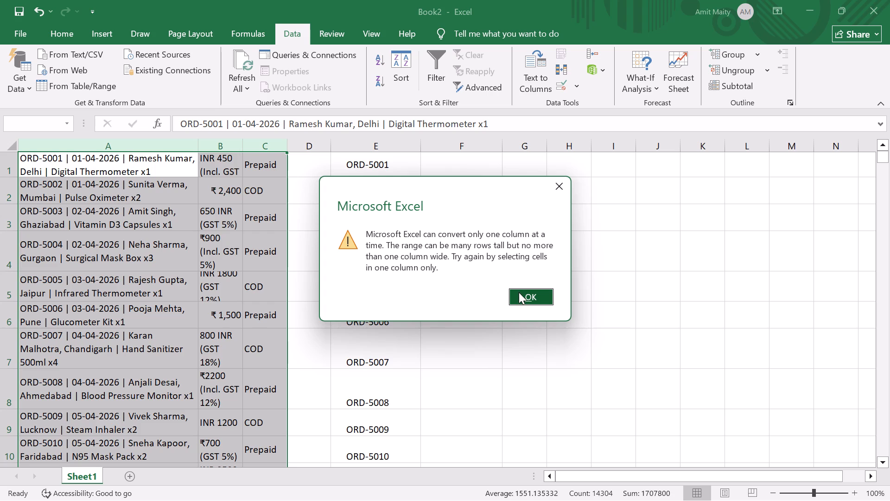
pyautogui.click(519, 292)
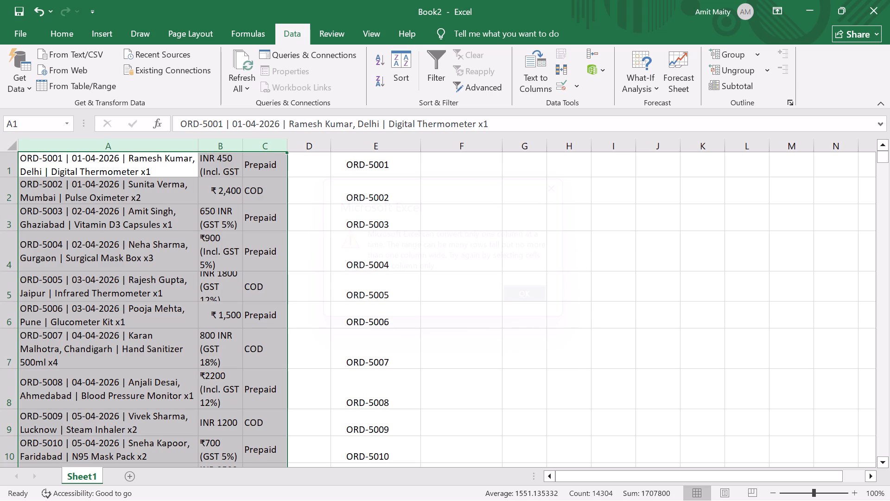
# Set up Text to Columns on column A as delimited data, adding the vertical bar | as the other delimiter.
pyautogui.click(149, 148)
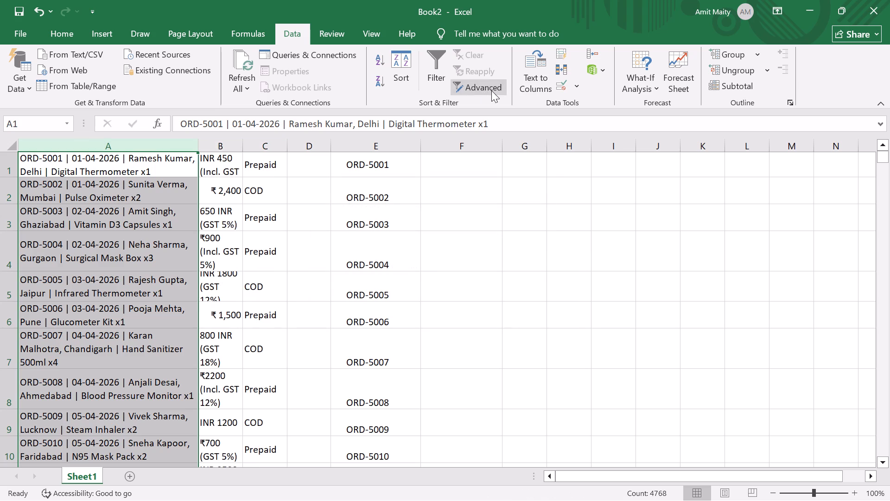
pyautogui.click(545, 61)
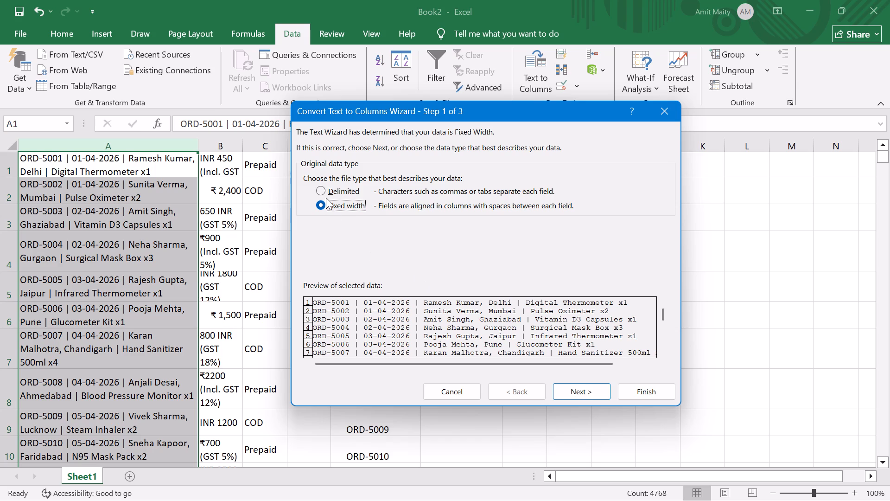
pyautogui.click(317, 189)
pyautogui.click(324, 204)
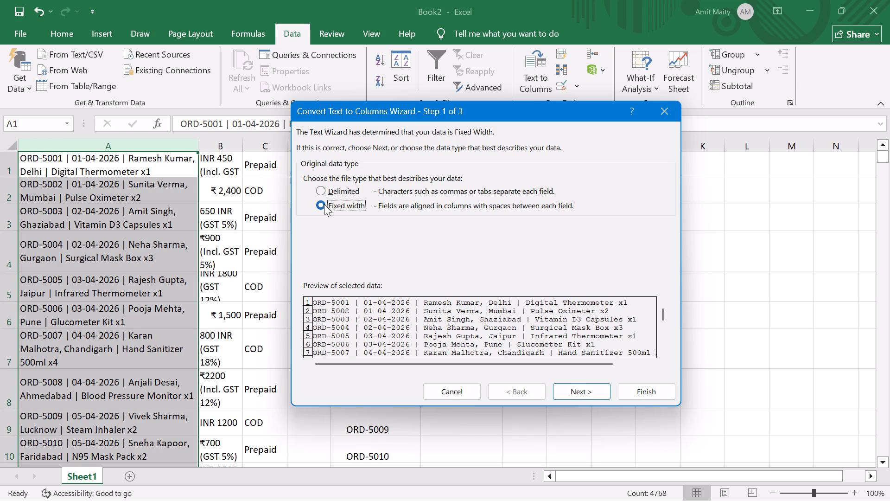
pyautogui.click(320, 188)
pyautogui.click(571, 390)
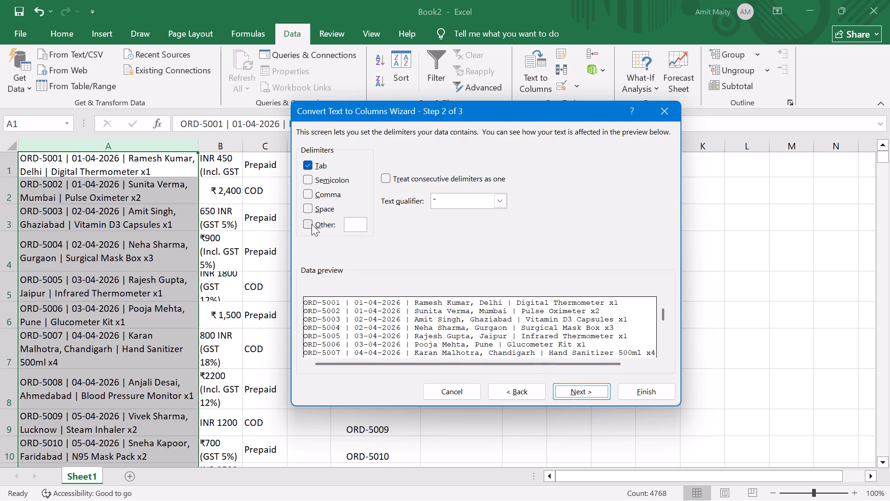
pyautogui.click(311, 224)
pyautogui.click(329, 304)
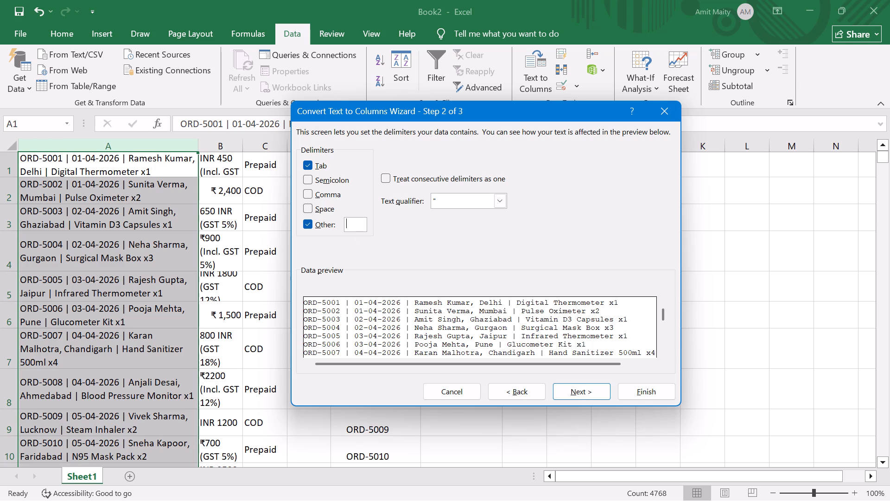
pyautogui.hotkey('shift', '|')
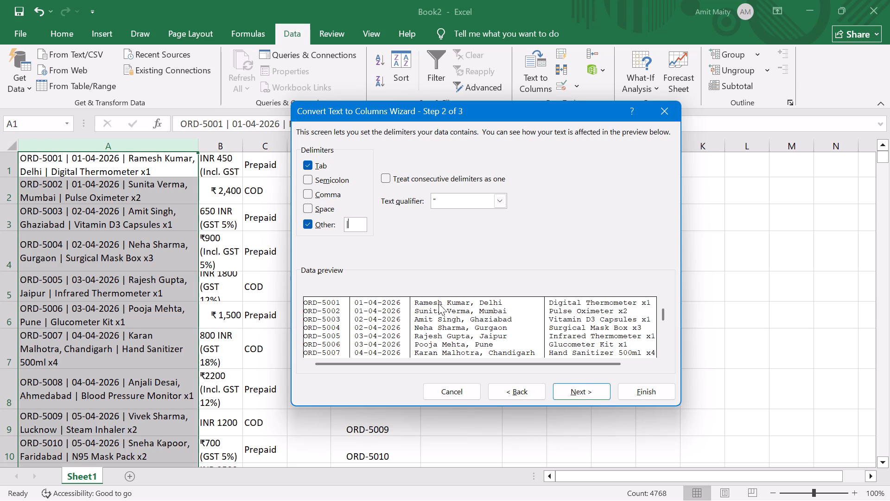
pyautogui.click(579, 391)
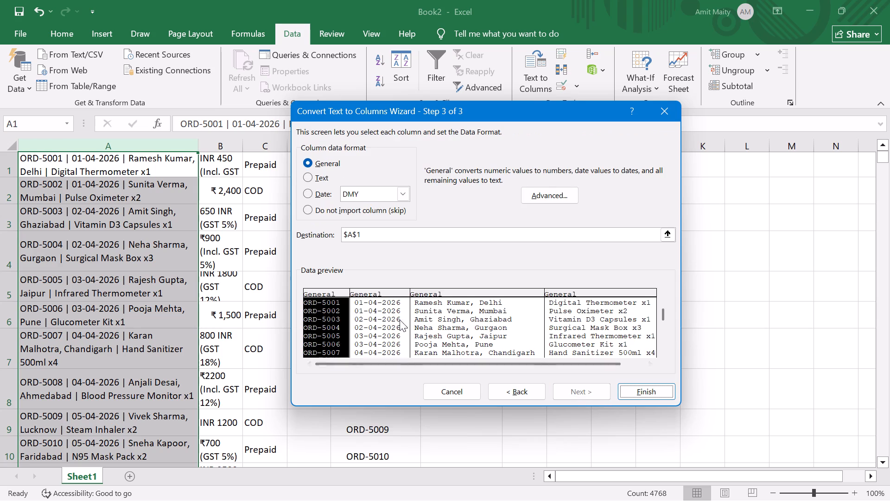
# Exclude the order ID, customer and product columns from the split import, leaving only the date column in General format.
pyautogui.click(312, 209)
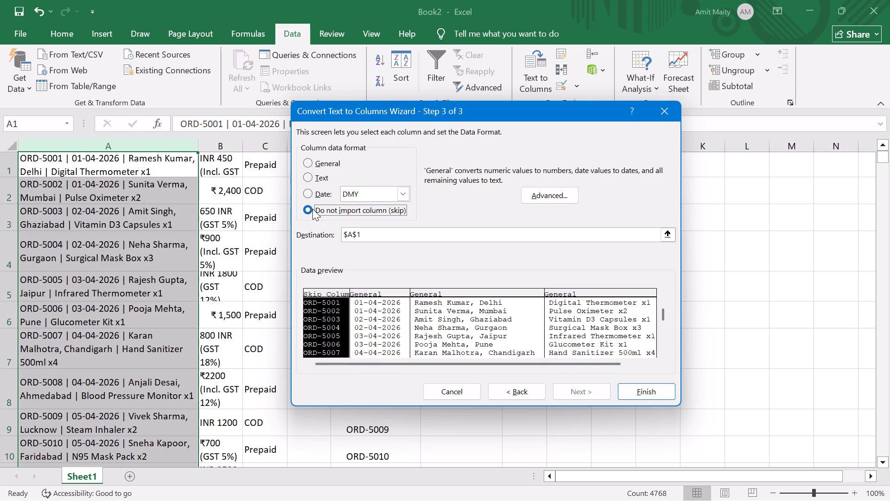
pyautogui.click(331, 292)
pyautogui.click(446, 292)
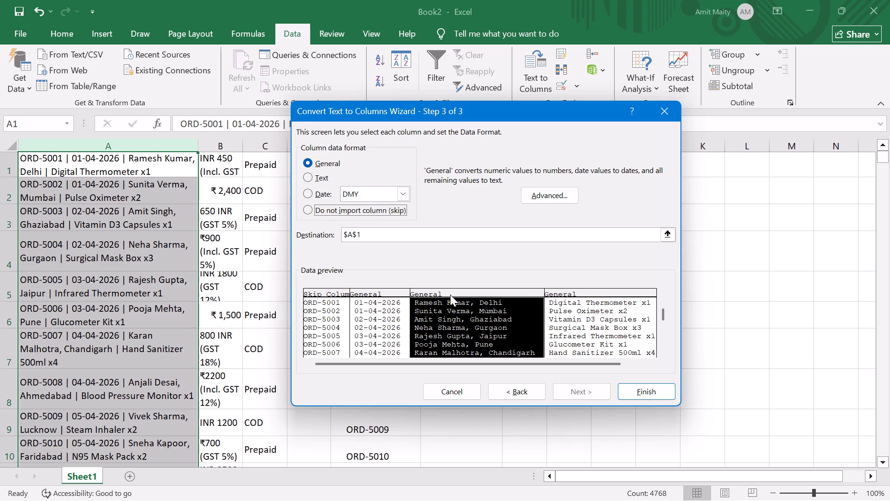
pyautogui.click(432, 291)
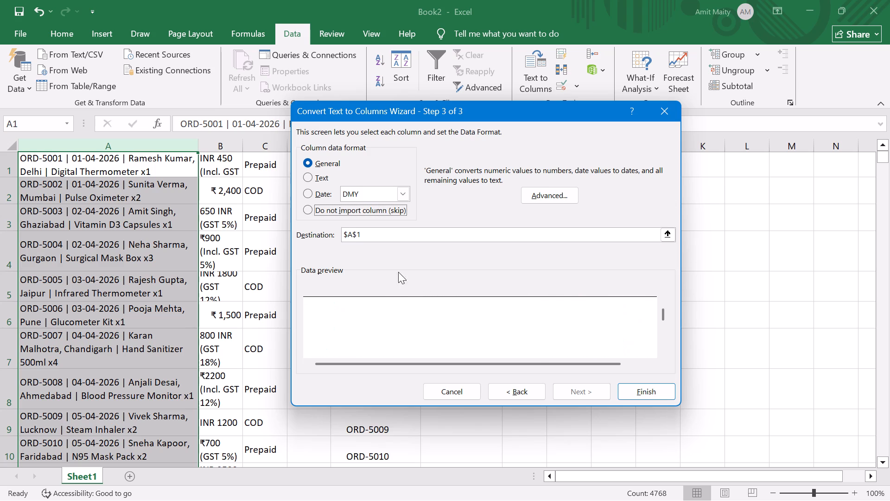
pyautogui.click(306, 210)
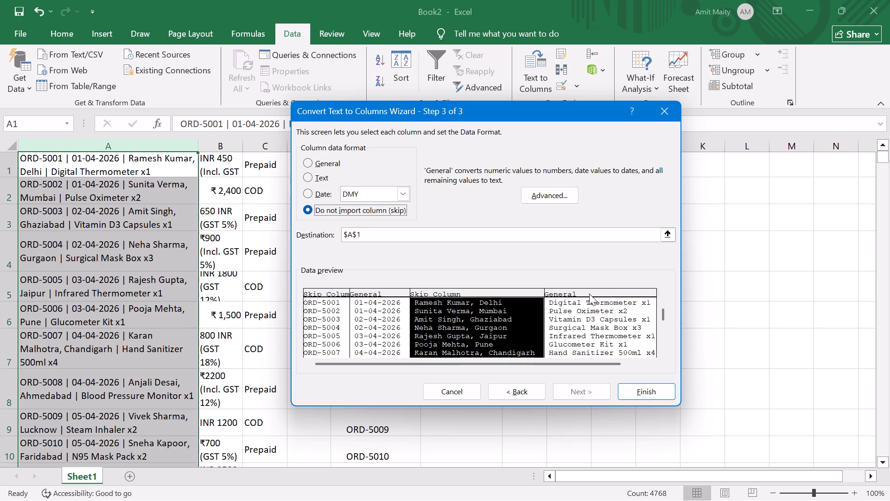
pyautogui.click(583, 289)
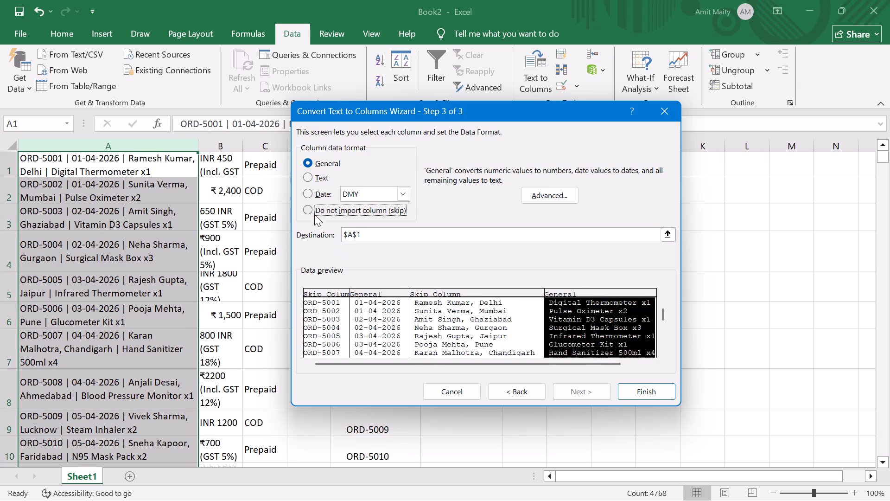
pyautogui.click(311, 209)
pyautogui.click(660, 366)
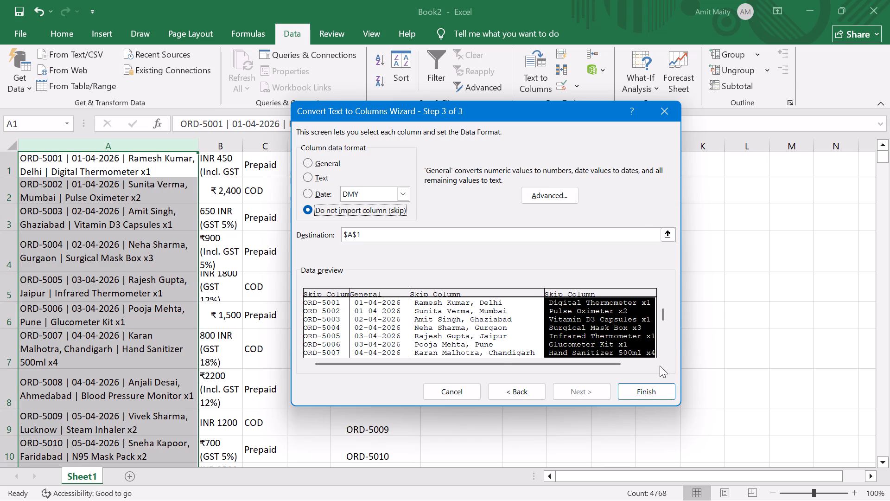
pyautogui.click(649, 362)
pyautogui.click(649, 362)
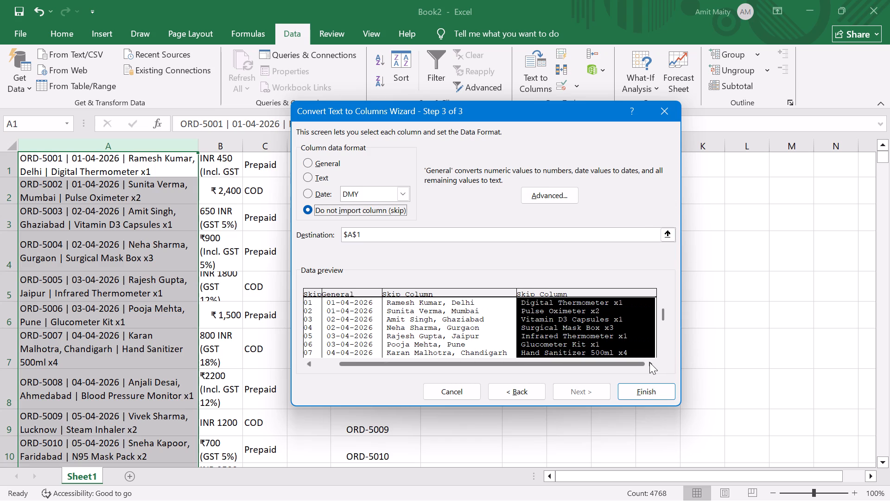
pyautogui.click(648, 362)
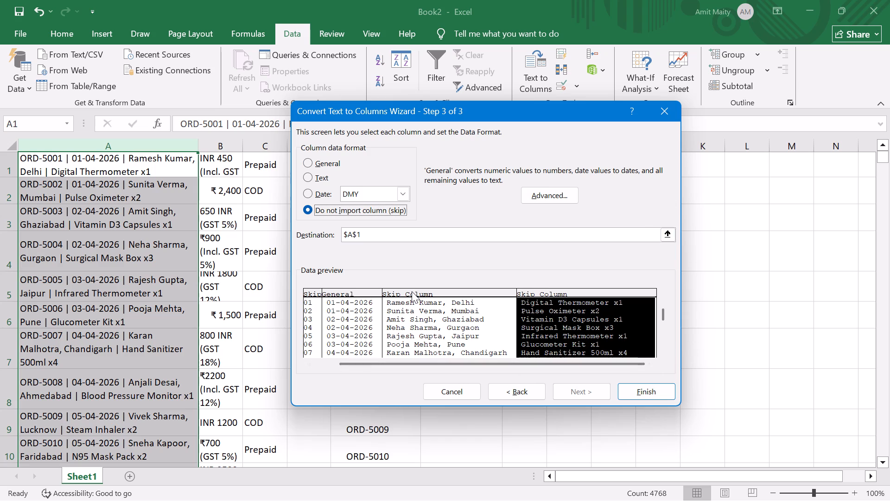
pyautogui.click(412, 291)
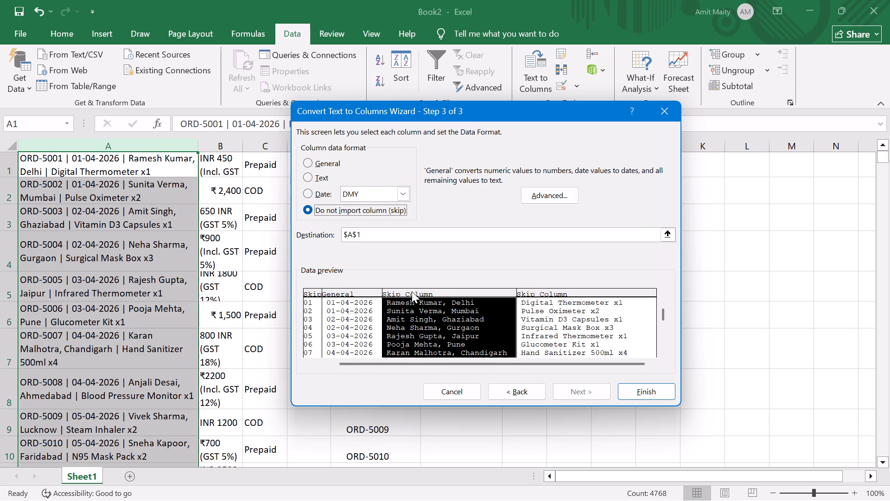
pyautogui.click(335, 291)
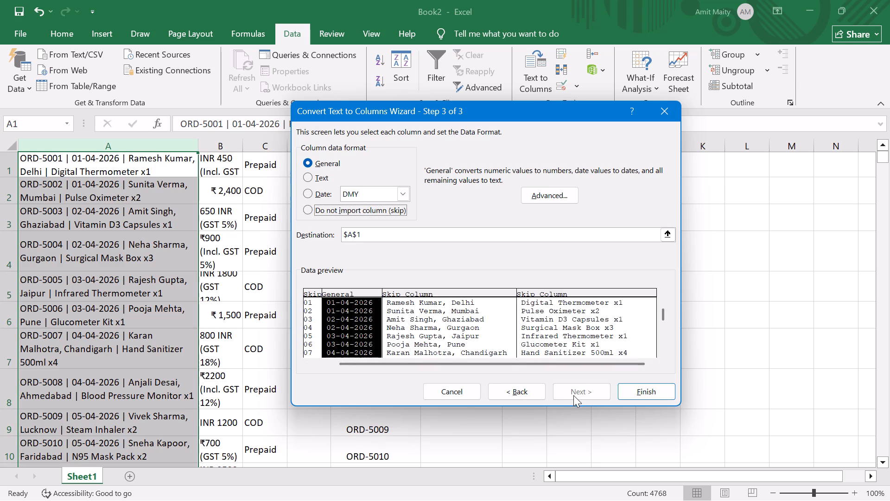
# Set the split's destination to cell $F$1 and finish the conversion to output the order dates in column F.
pyautogui.click(665, 231)
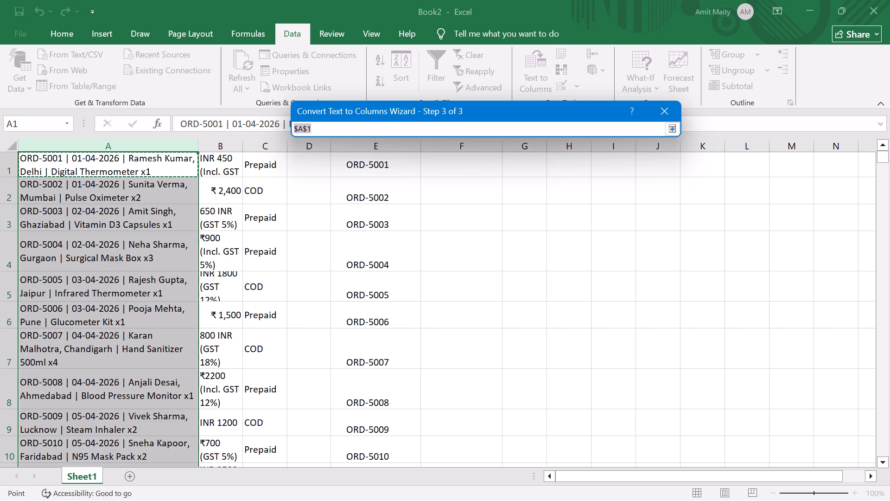
pyautogui.click(447, 167)
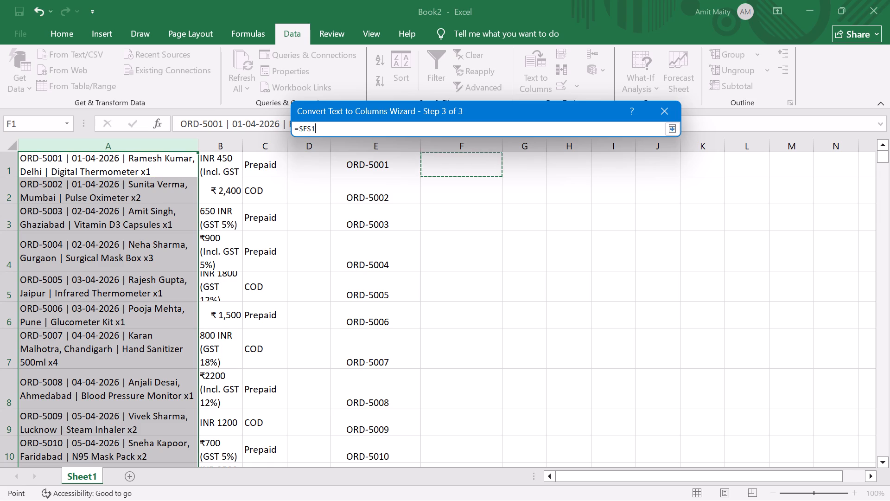
pyautogui.click(672, 131)
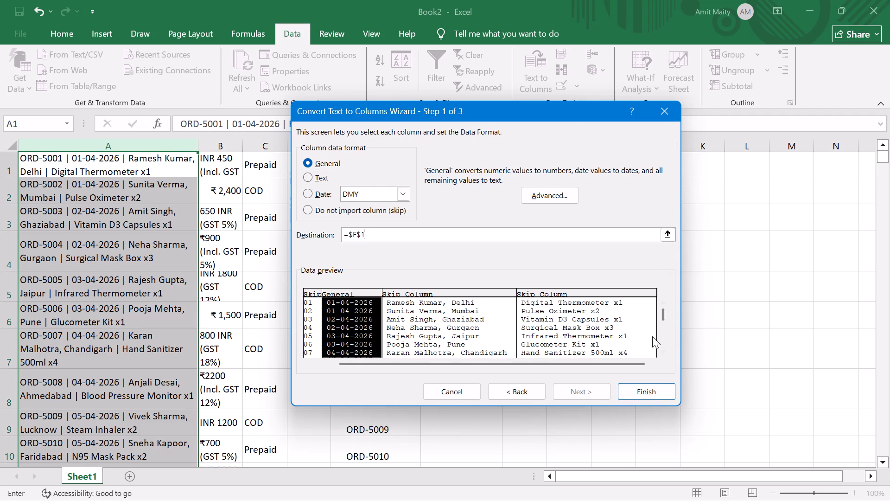
pyautogui.click(642, 389)
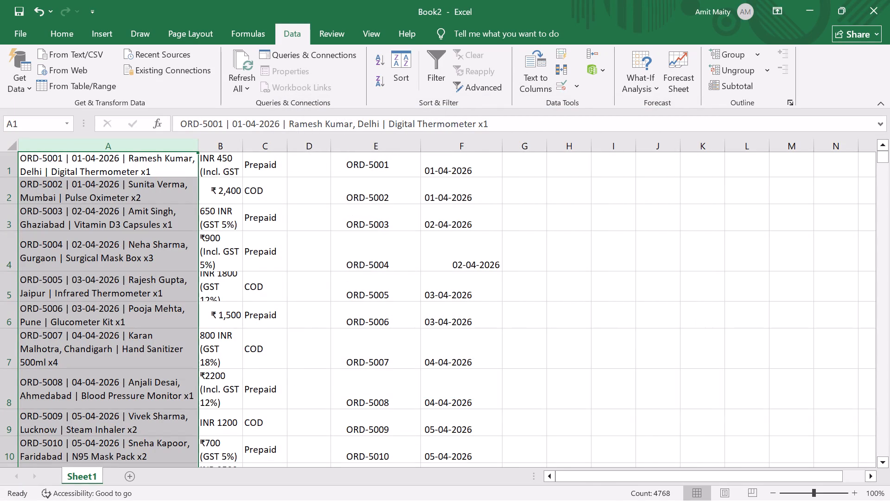
# Decrease the indent of the date in cell F4 until it lines up with the other dates in column F.
pyautogui.scroll(-3, 467, 363)
pyautogui.scroll(5, 467, 363)
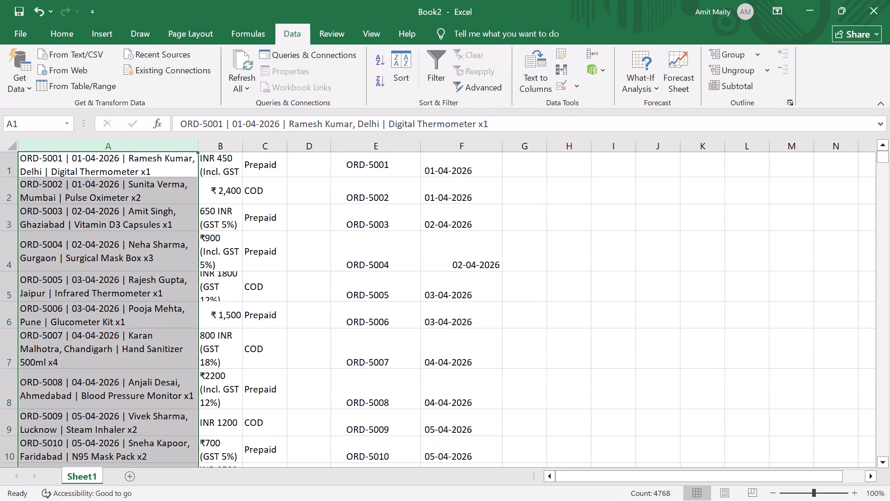
pyautogui.click(567, 313)
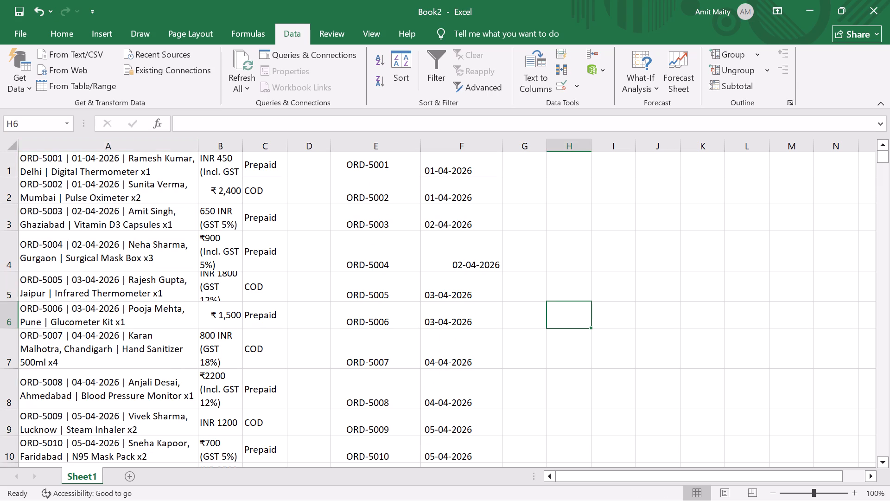
pyautogui.click(450, 262)
pyautogui.click(448, 269)
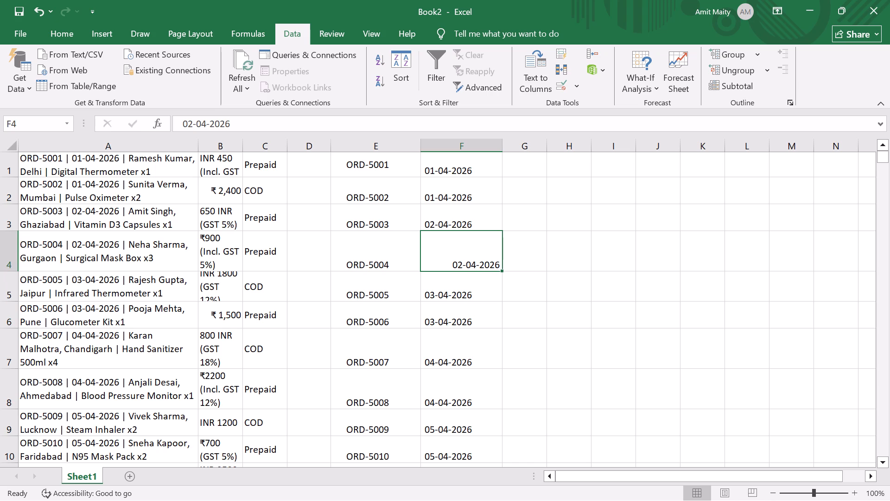
pyautogui.click(48, 38)
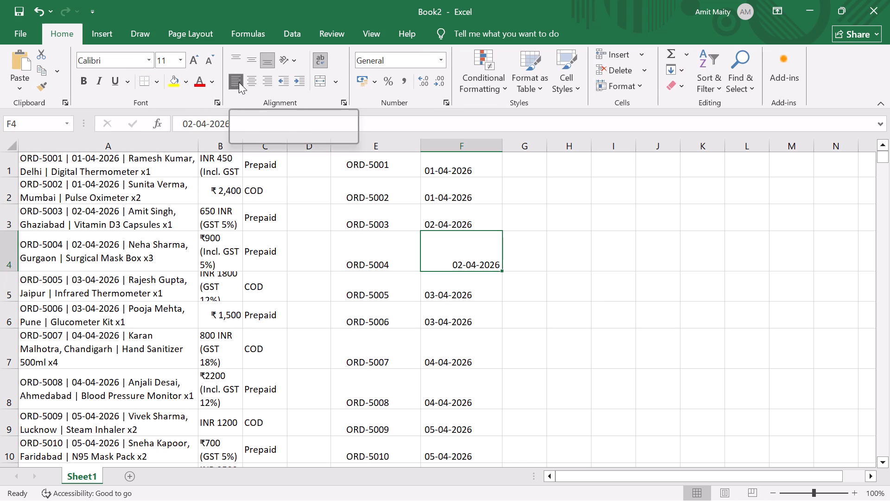
pyautogui.click(278, 77)
pyautogui.click(278, 77)
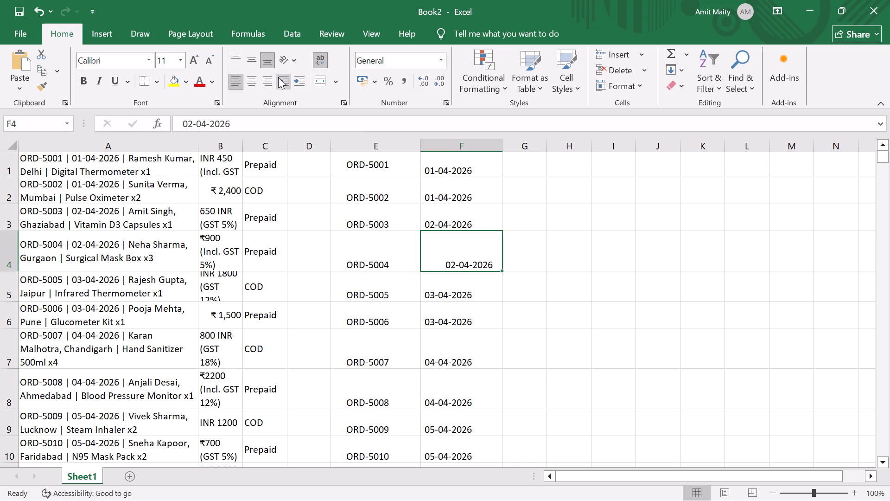
pyautogui.click(278, 77)
pyautogui.click(278, 77)
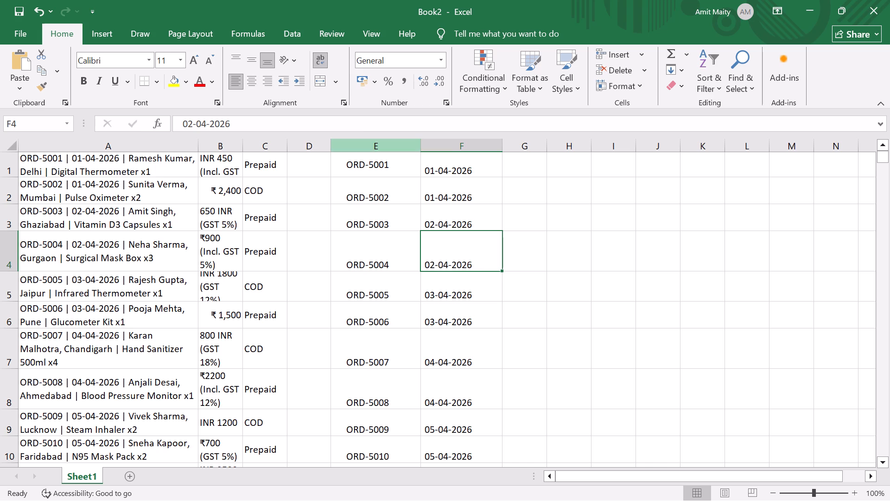
pyautogui.click(536, 259)
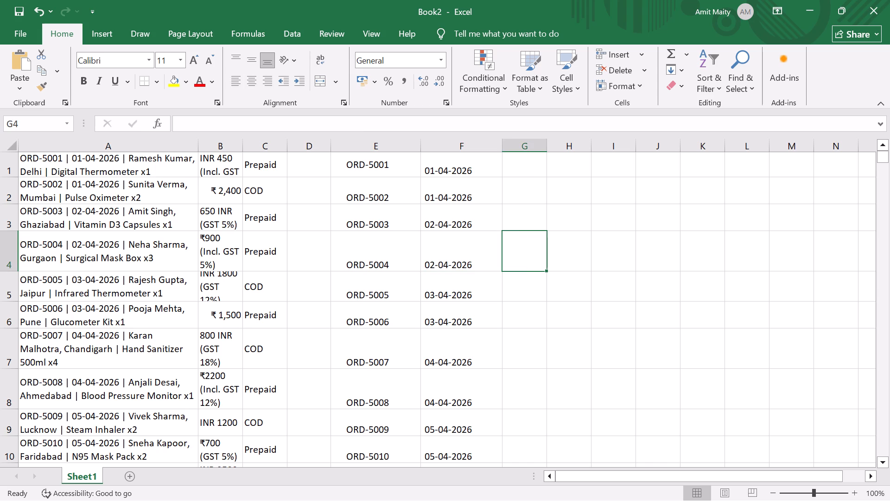
# Reduce the height of row 4 to about 34.
pyautogui.click(18, 271)
pyautogui.moveTo(18, 271); pyautogui.dragTo(16, 266)
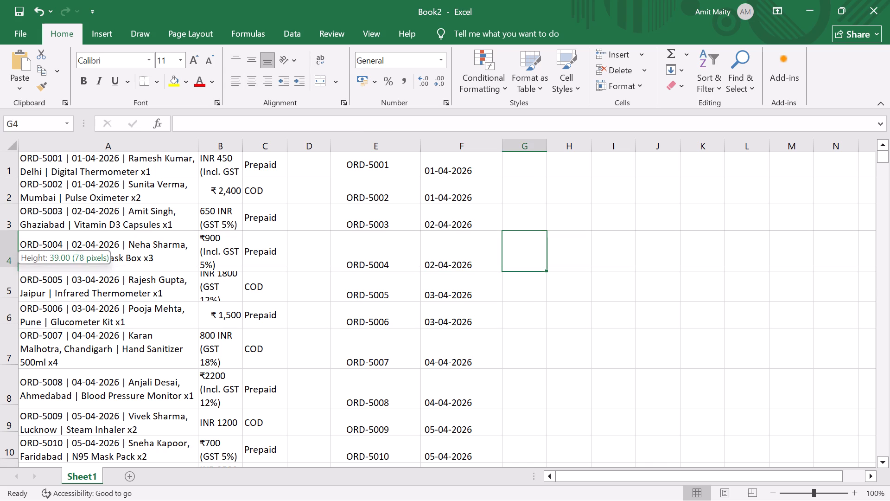
pyautogui.moveTo(16, 266); pyautogui.dragTo(16, 263)
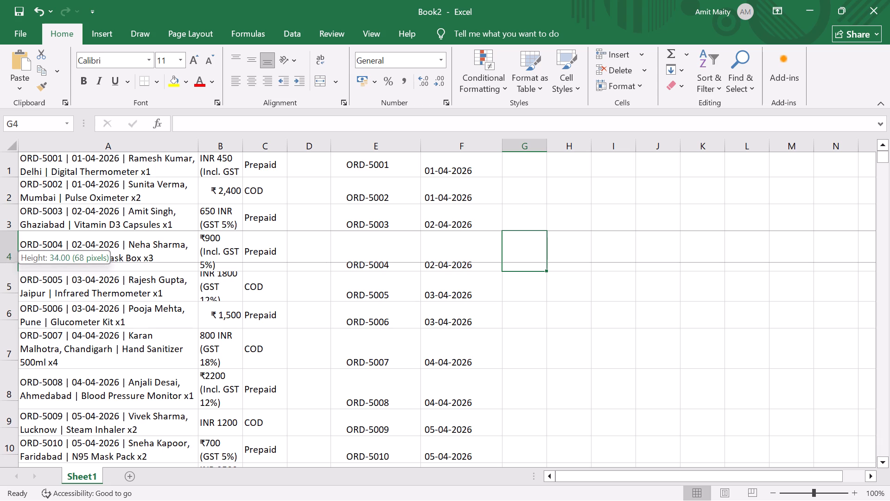
pyautogui.moveTo(16, 263); pyautogui.dragTo(16, 262)
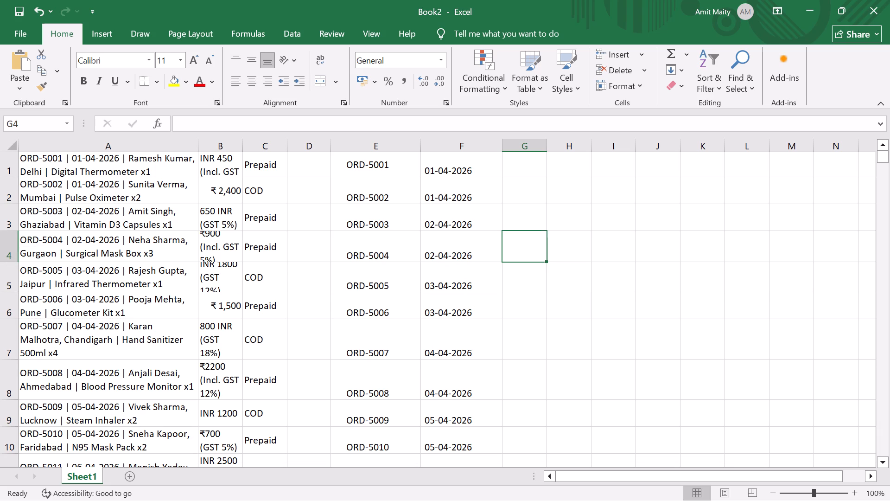
# Widen the empty column G to make room for customer names.
pyautogui.doubleClick(510, 169)
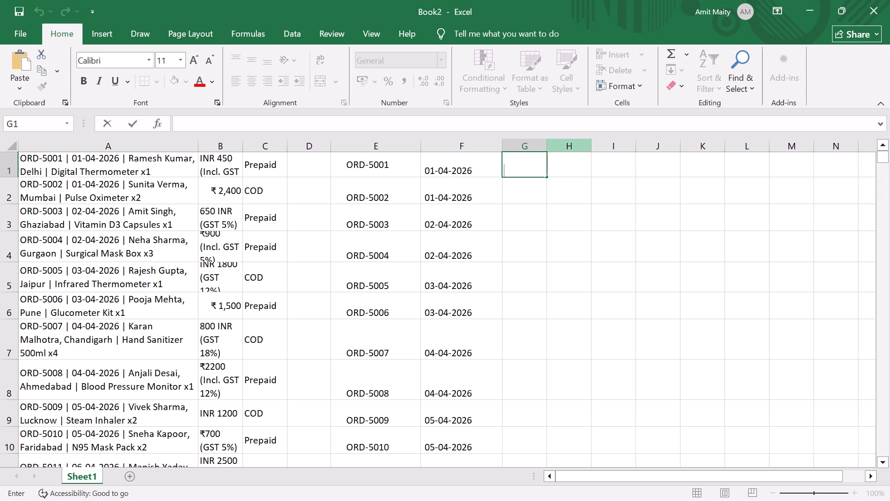
pyautogui.click(547, 150)
pyautogui.moveTo(547, 150); pyautogui.dragTo(567, 149)
# Copy only the customer name from the order ORD-5001 record in cell A1 into cell G1.
pyautogui.doubleClick(521, 161)
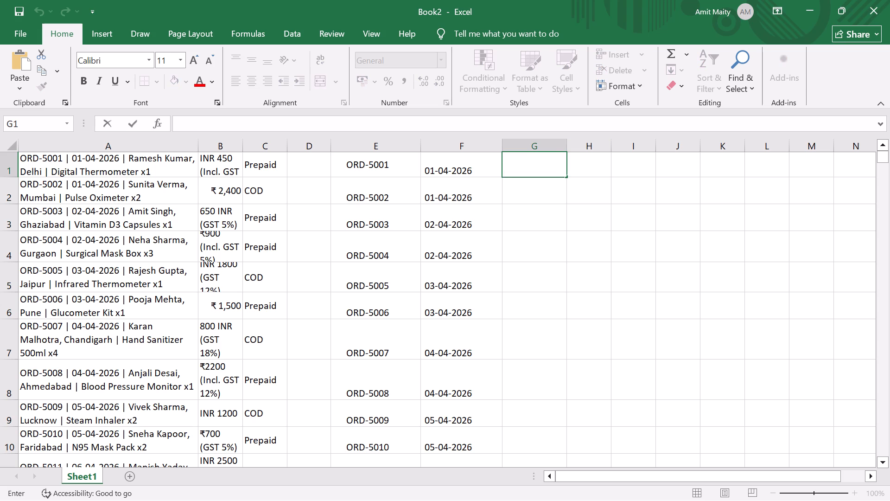
pyautogui.doubleClick(128, 158)
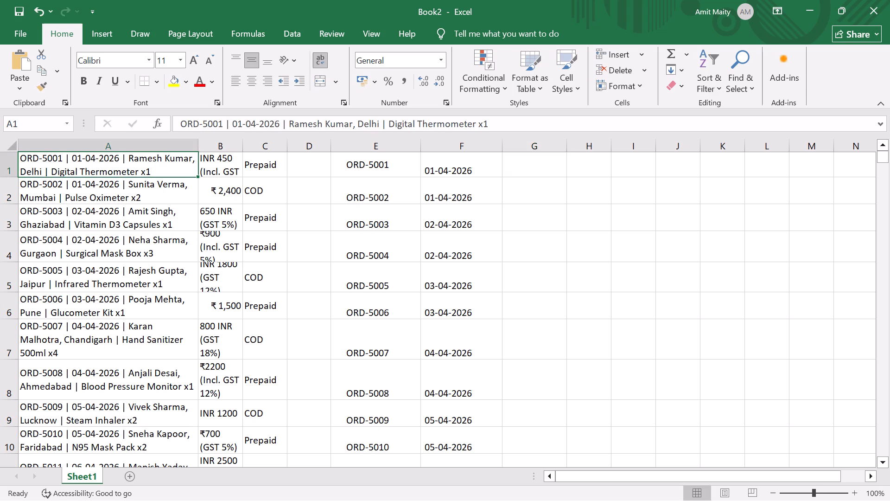
pyautogui.doubleClick(135, 158)
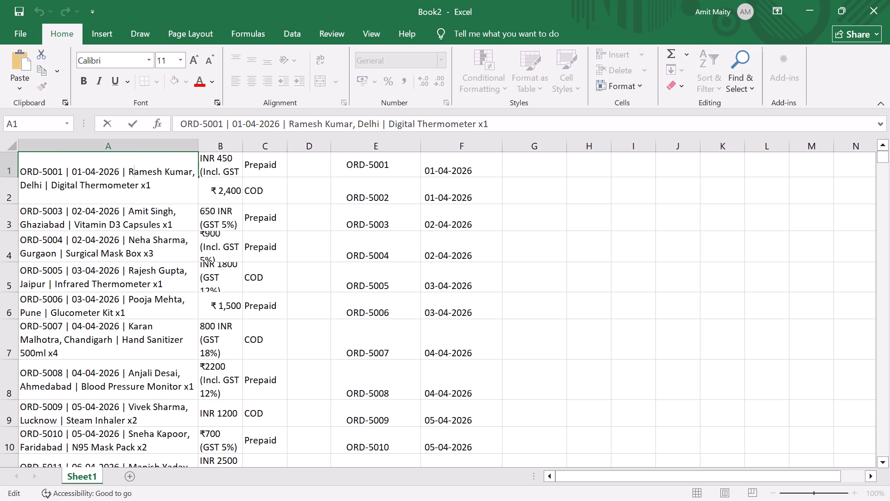
pyautogui.moveTo(128, 170); pyautogui.dragTo(191, 169)
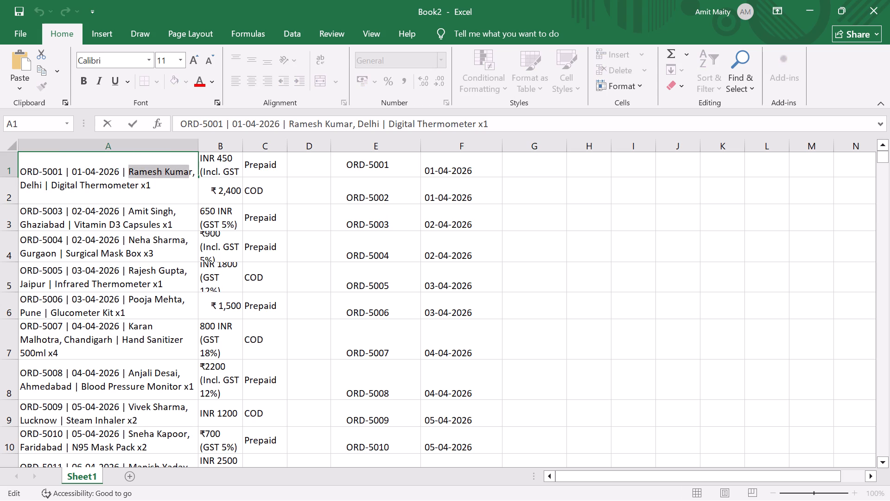
pyautogui.moveTo(191, 169); pyautogui.dragTo(192, 169)
pyautogui.hotkey('ctrl', 'c')
pyautogui.click(535, 179)
pyautogui.doubleClick(538, 168)
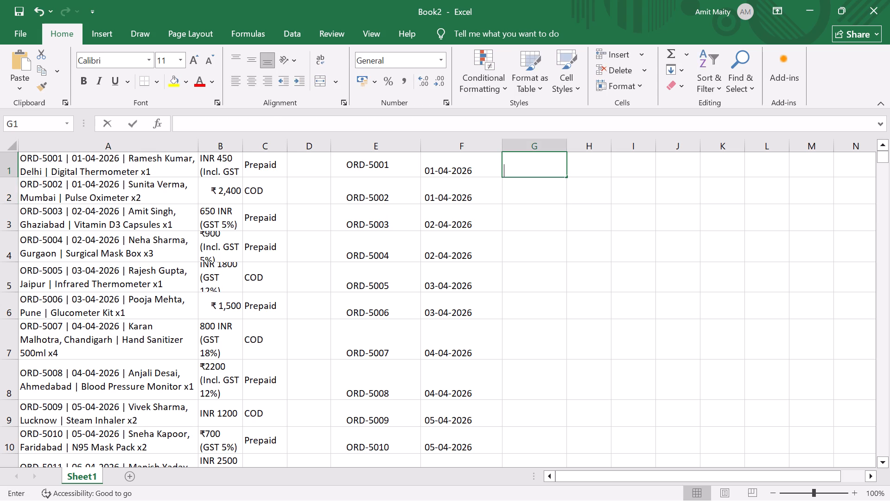
pyautogui.hotkey('ctrl', 'v')
pyautogui.doubleClick(536, 200)
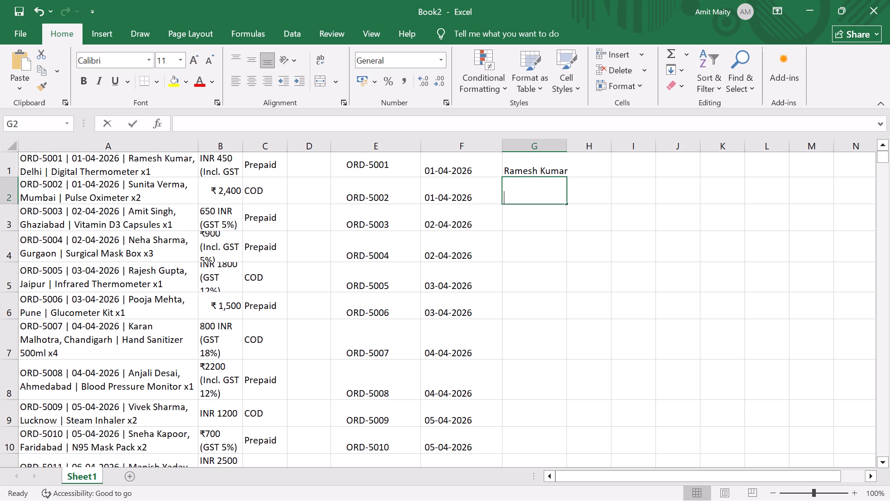
pyautogui.moveTo(567, 149); pyautogui.dragTo(574, 148)
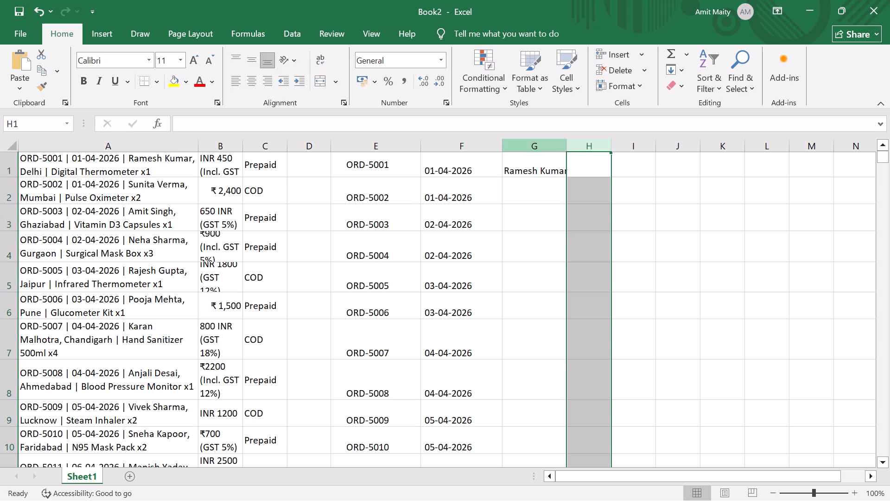
pyautogui.click(552, 148)
# Copy only the customer name from the order ORD-5002 record in cell A2 into cell G2.
pyautogui.doubleClick(518, 202)
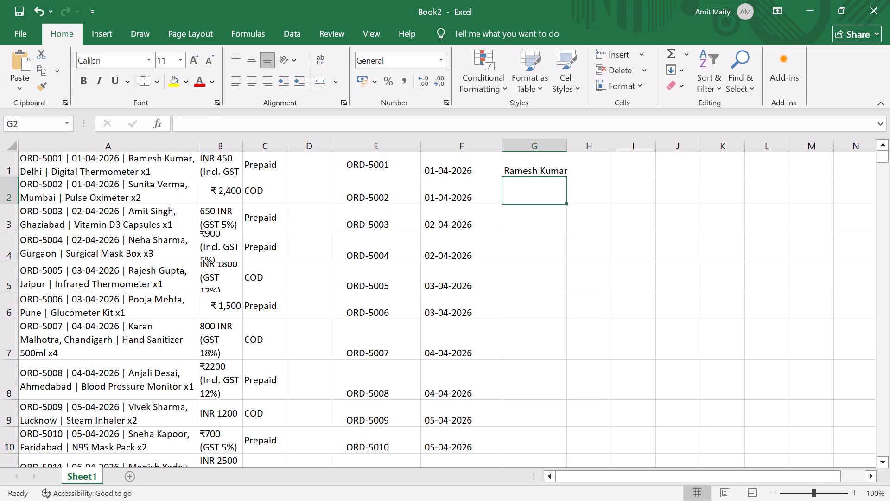
pyautogui.click(129, 186)
pyautogui.moveTo(129, 183); pyautogui.dragTo(129, 182)
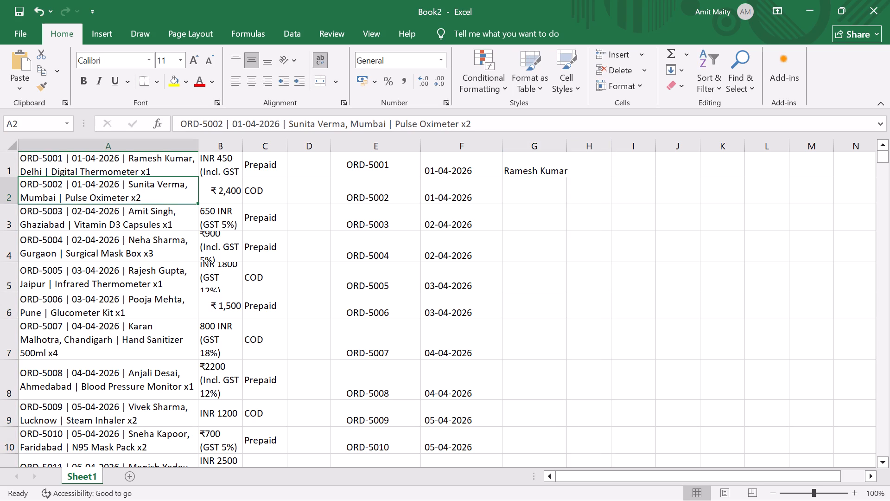
pyautogui.moveTo(129, 182); pyautogui.dragTo(140, 186)
pyautogui.tripleClick(135, 186)
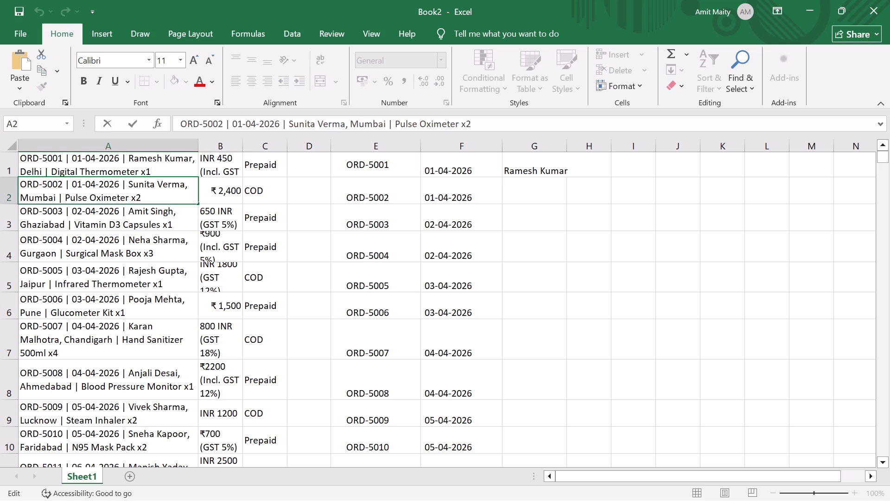
pyautogui.moveTo(130, 182); pyautogui.dragTo(183, 182)
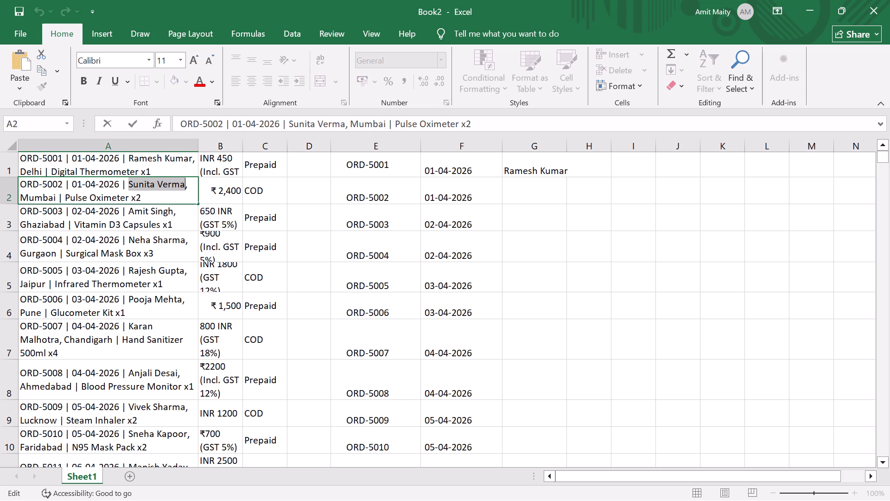
pyautogui.moveTo(183, 182); pyautogui.dragTo(184, 182)
pyautogui.hotkey('ctrl', 'c')
pyautogui.doubleClick(515, 194)
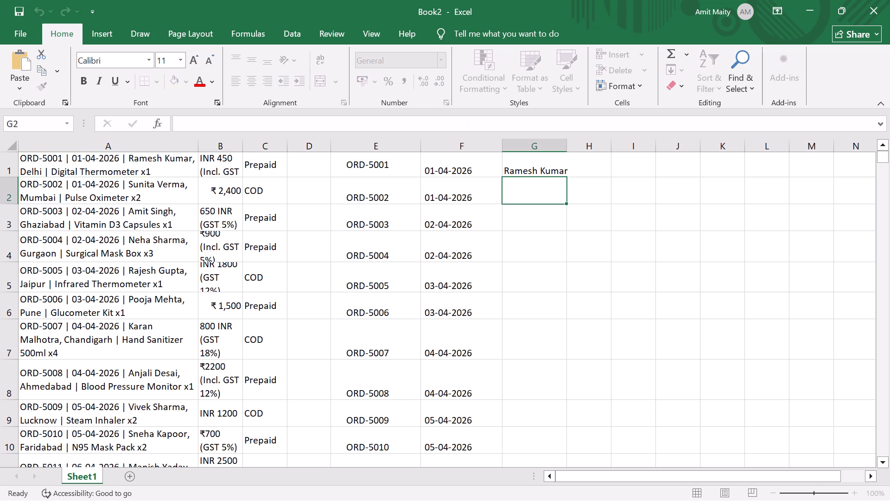
pyautogui.hotkey('ctrl', 'v')
pyautogui.click(515, 220)
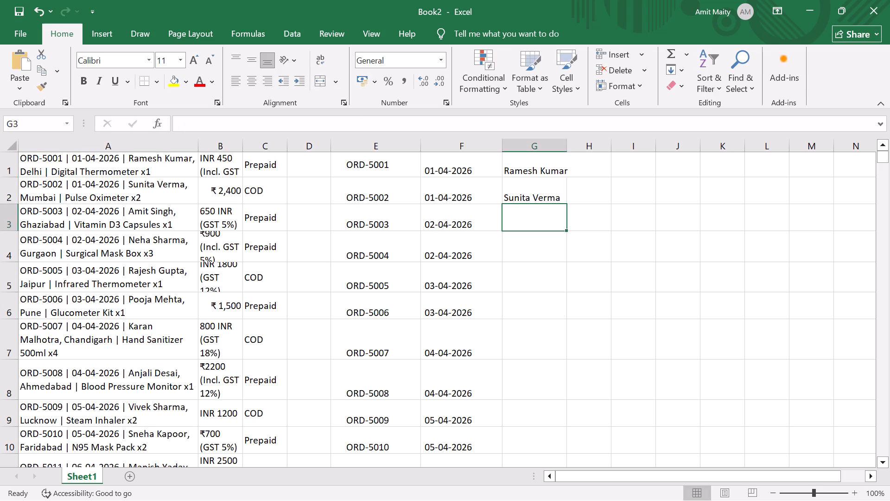
# Copy only the customer name from the order ORD-5003 record in cell A3 into cell G3.
pyautogui.doubleClick(129, 211)
pyautogui.moveTo(128, 211); pyautogui.dragTo(170, 211)
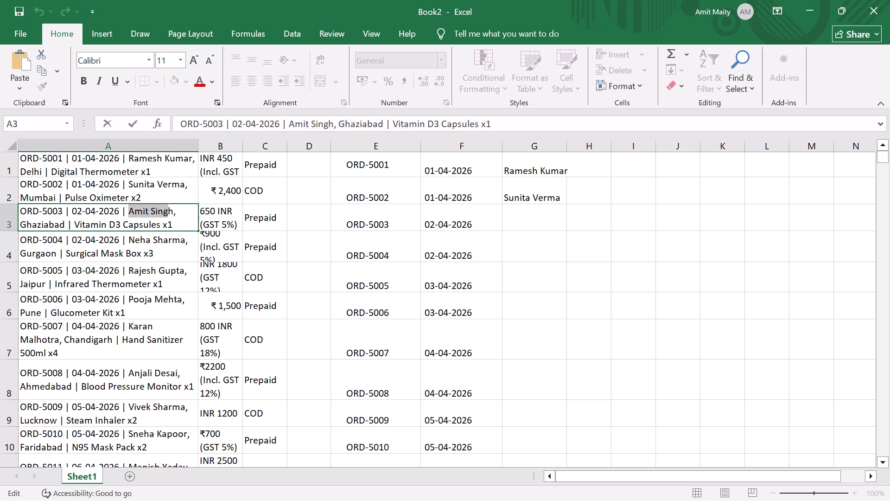
pyautogui.moveTo(170, 211); pyautogui.dragTo(171, 211)
pyautogui.hotkey('ctrl', 'c')
pyautogui.tripleClick(521, 224)
pyautogui.hotkey('ctrl', 'v')
pyautogui.keyDown('ctrl'); pyautogui.moveTo(520, 216); pyautogui.dragTo(520, 225); pyautogui.keyUp('ctrl')
pyautogui.click(465, 217)
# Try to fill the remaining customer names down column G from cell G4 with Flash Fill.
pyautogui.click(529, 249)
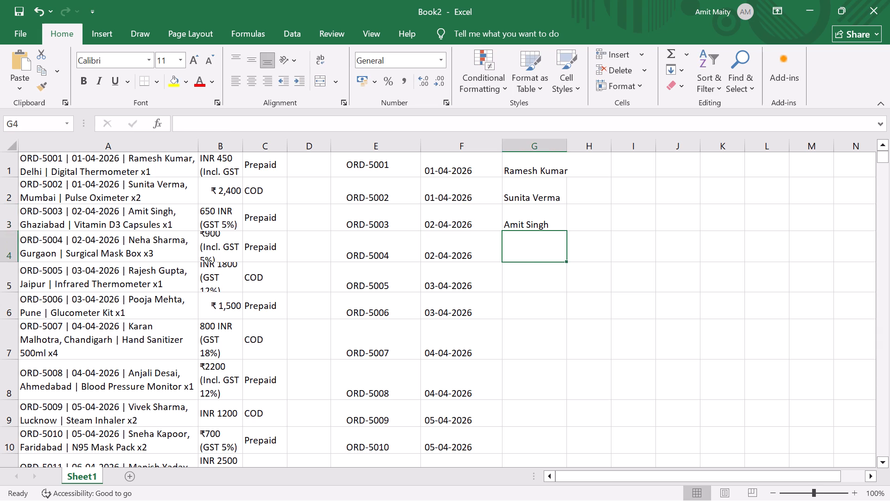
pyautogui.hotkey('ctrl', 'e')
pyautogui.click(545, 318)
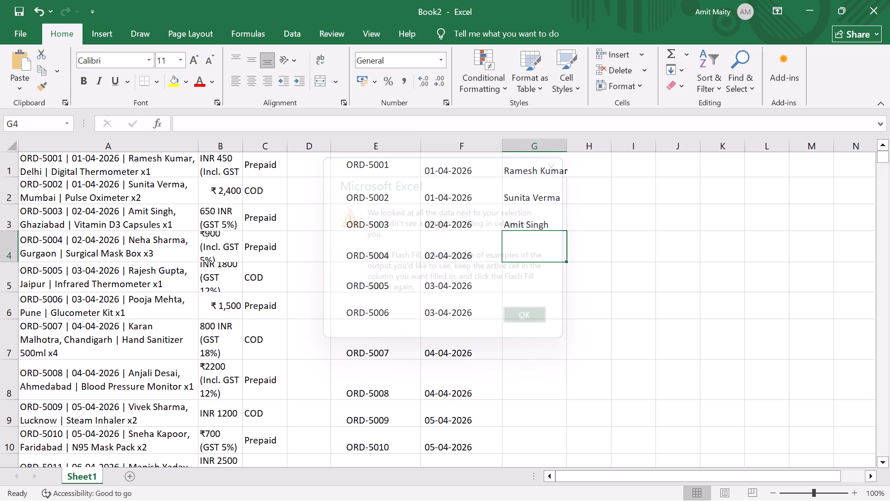
# Copy only the customer name from the order ORD-5004 record in cell A4 into cell G4 as another example.
pyautogui.doubleClick(131, 241)
pyautogui.moveTo(128, 240); pyautogui.dragTo(136, 239)
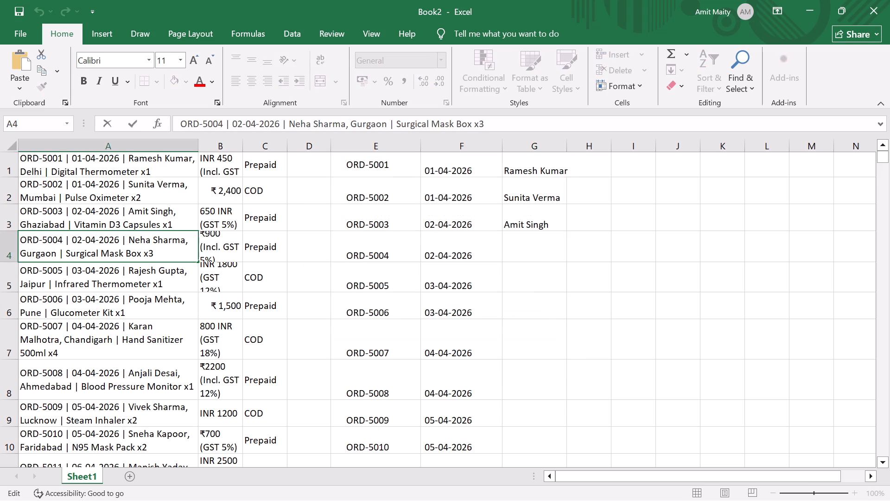
pyautogui.moveTo(136, 239); pyautogui.dragTo(184, 241)
pyautogui.hotkey('ctrl', 'c')
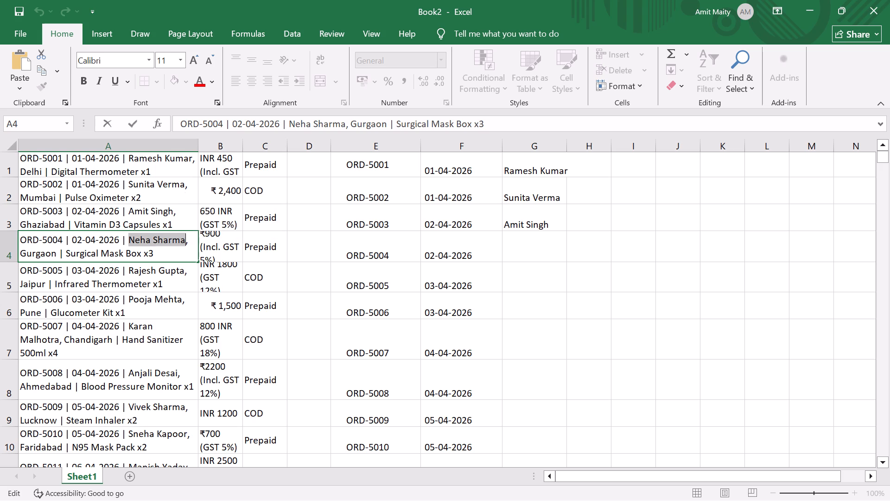
pyautogui.doubleClick(536, 255)
pyautogui.hotkey('ctrl', 'v')
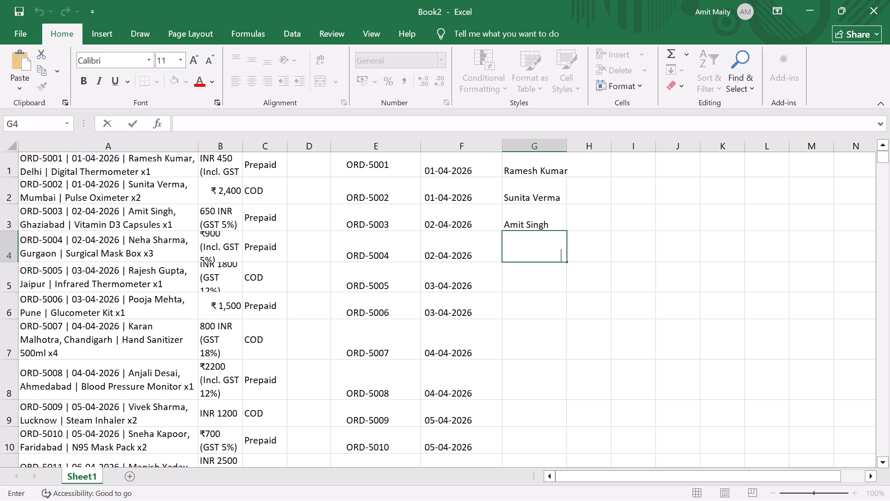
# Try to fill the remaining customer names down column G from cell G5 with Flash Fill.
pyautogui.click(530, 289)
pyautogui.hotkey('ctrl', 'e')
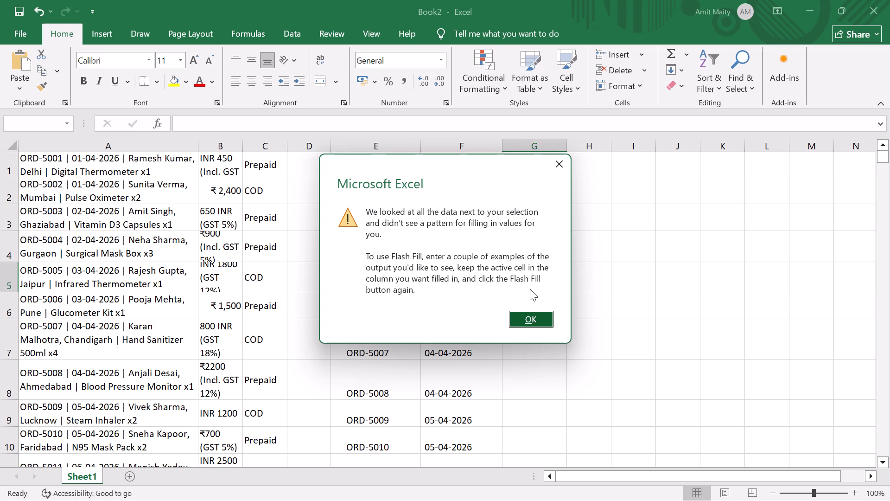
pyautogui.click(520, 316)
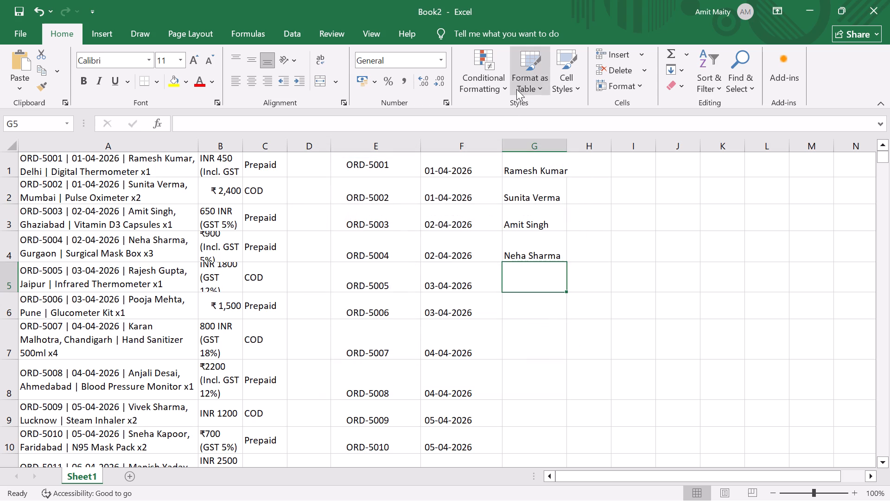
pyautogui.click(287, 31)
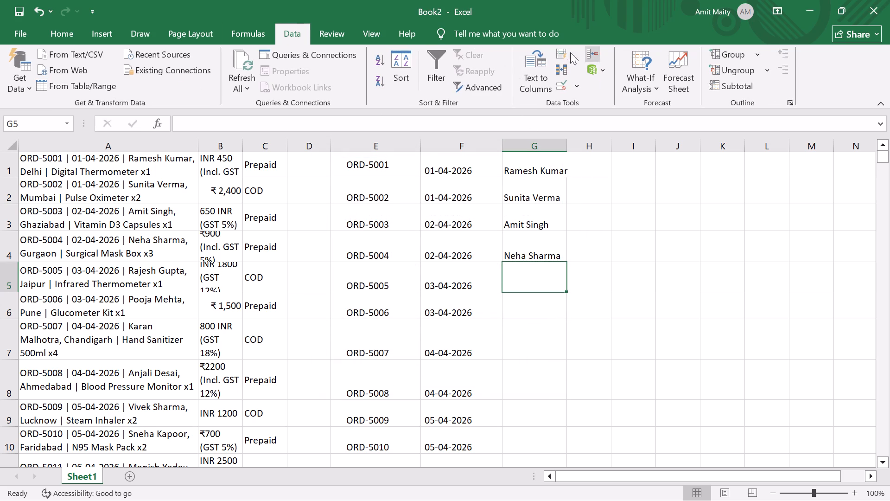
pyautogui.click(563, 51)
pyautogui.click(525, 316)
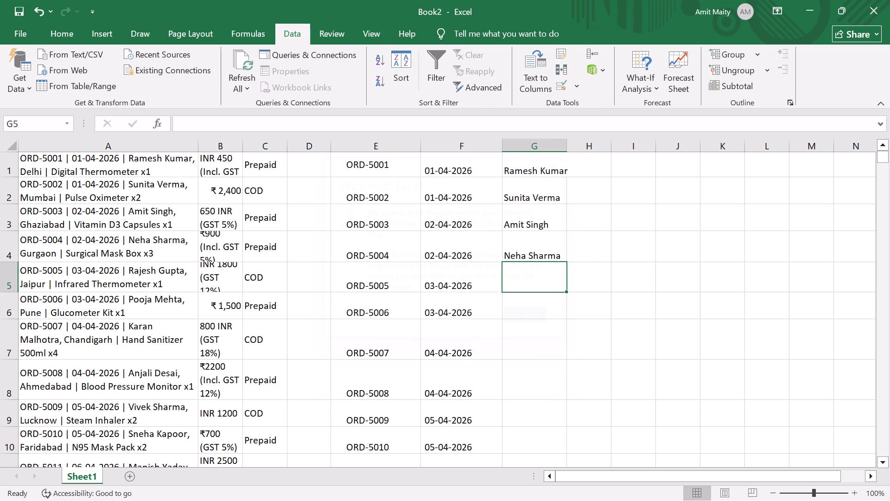
# Clear the example customer names from cells G4 and G3.
pyautogui.tripleClick(552, 257)
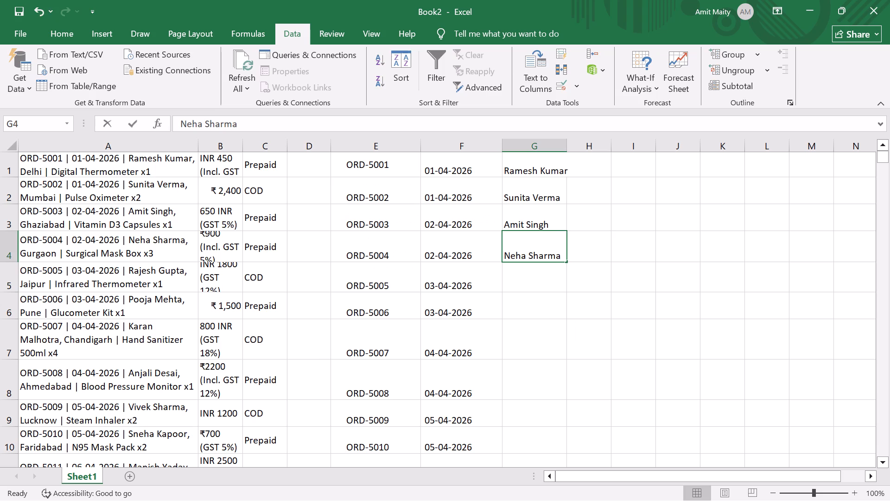
pyautogui.doubleClick(552, 257)
pyautogui.press('BackSpace')
pyautogui.press('BackSpace')
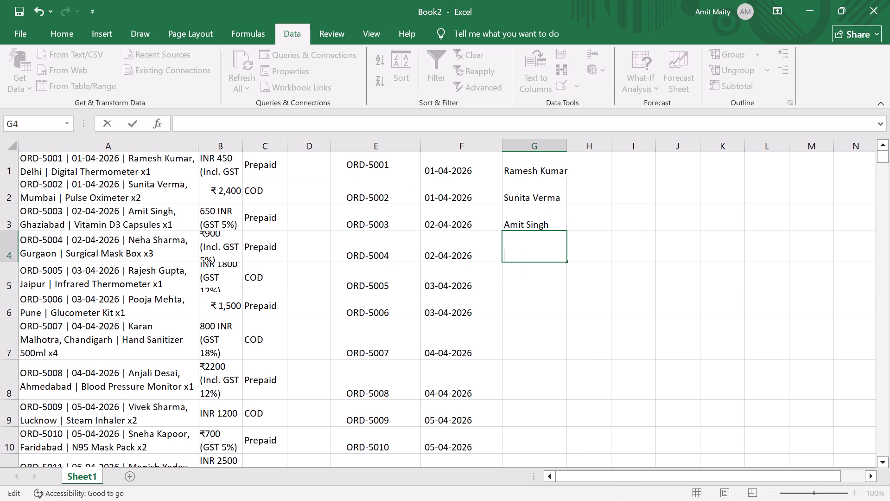
pyautogui.tripleClick(551, 223)
pyautogui.click(551, 223)
pyautogui.press('BackSpace')
pyautogui.press('BackSpace')
pyautogui.press('BackSpace')
pyautogui.press('BackSpace')
pyautogui.press('BackSpace')
pyautogui.press('BackSpace')
pyautogui.press('BackSpace')
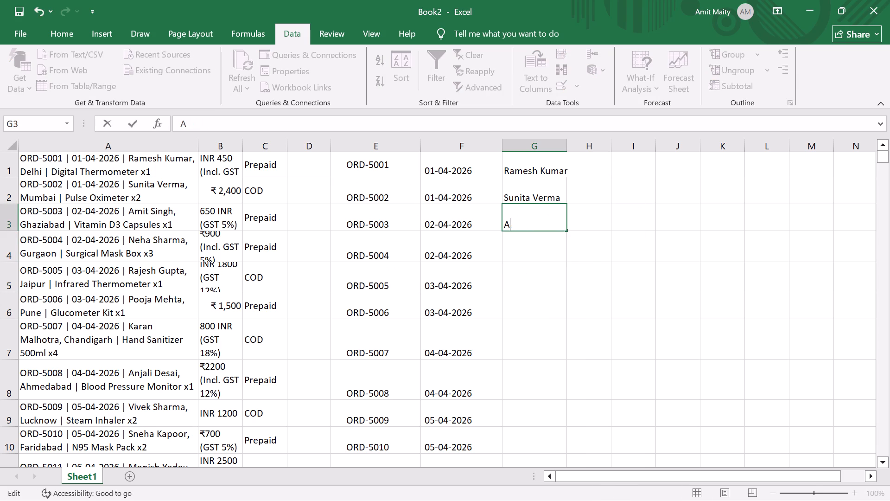
# Clear the example customer names from cells G2 and G1.
pyautogui.tripleClick(543, 196)
pyautogui.click(542, 195)
pyautogui.press('BackSpace')
pyautogui.press('BackSpace')
pyautogui.press('BackSpace')
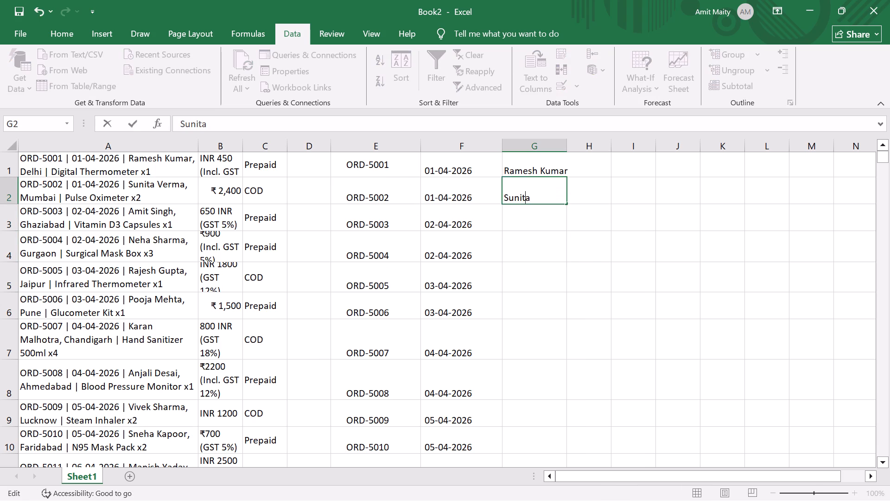
pyautogui.press('BackSpace')
pyautogui.press('BackSpace')
pyautogui.press('BackSpace')
pyautogui.press('BackSpace')
pyautogui.press('BackSpace')
pyautogui.press('BackSpace')
pyautogui.tripleClick(538, 171)
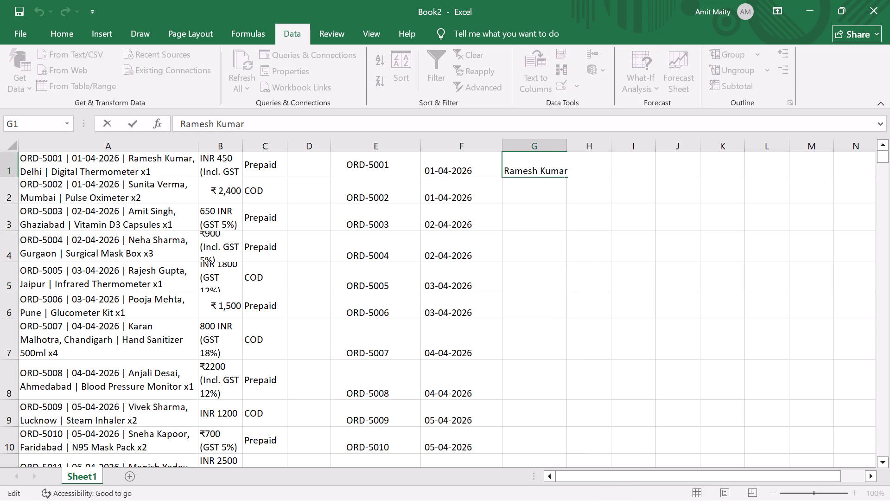
pyautogui.tripleClick(538, 171)
pyautogui.press('BackSpace')
pyautogui.doubleClick(538, 171)
pyautogui.press('BackSpace')
pyautogui.press('BackSpace')
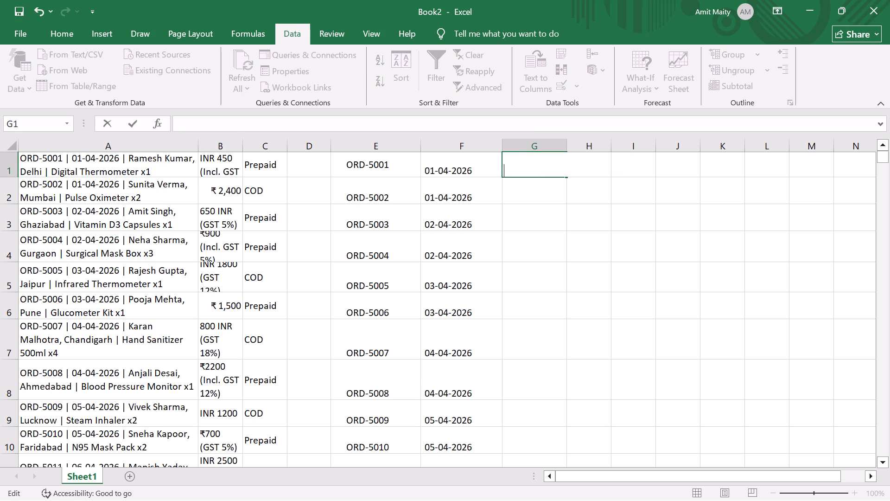
pyautogui.press('BackSpace')
pyautogui.press('BackSpace')
pyautogui.click(533, 208)
pyautogui.click(529, 177)
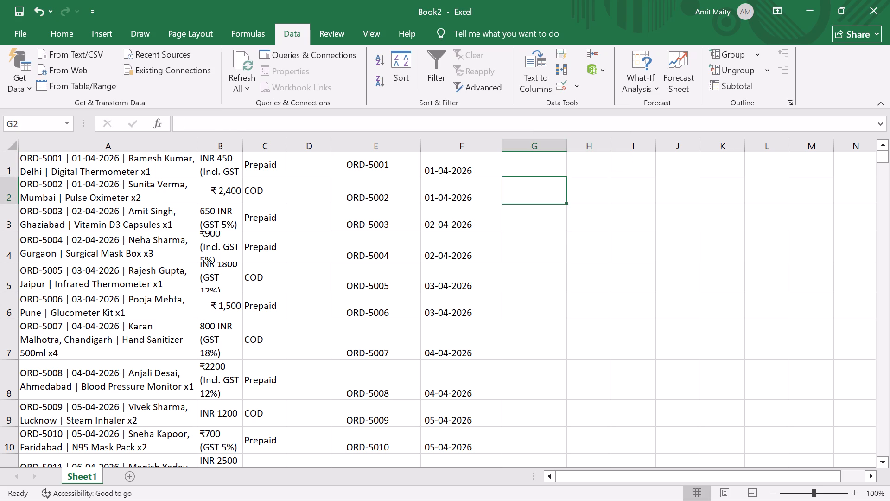
# Start Text to Columns on the whole of column A, treating the data as Delimited.
pyautogui.click(22, 156)
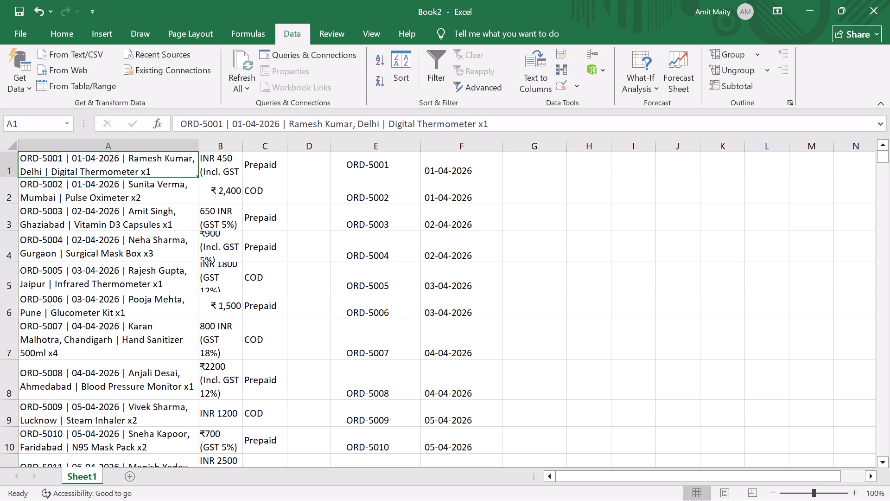
pyautogui.click(21, 149)
pyautogui.moveTo(21, 149); pyautogui.dragTo(71, 154)
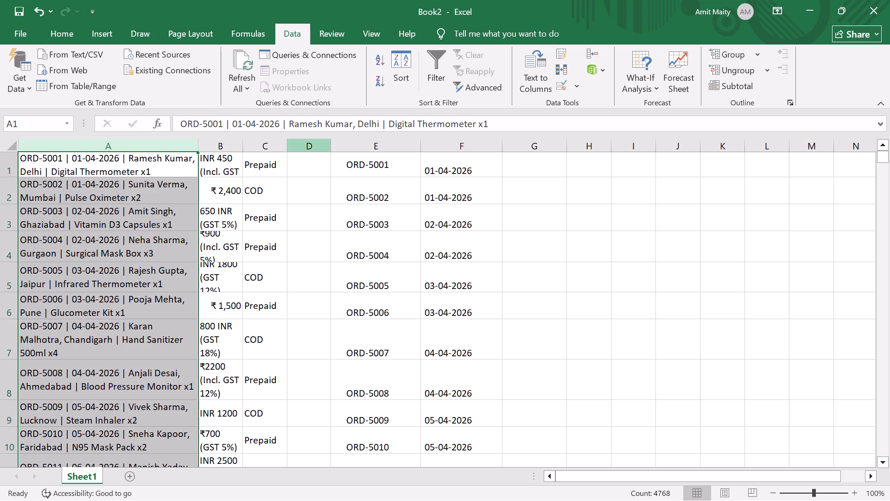
pyautogui.click(532, 76)
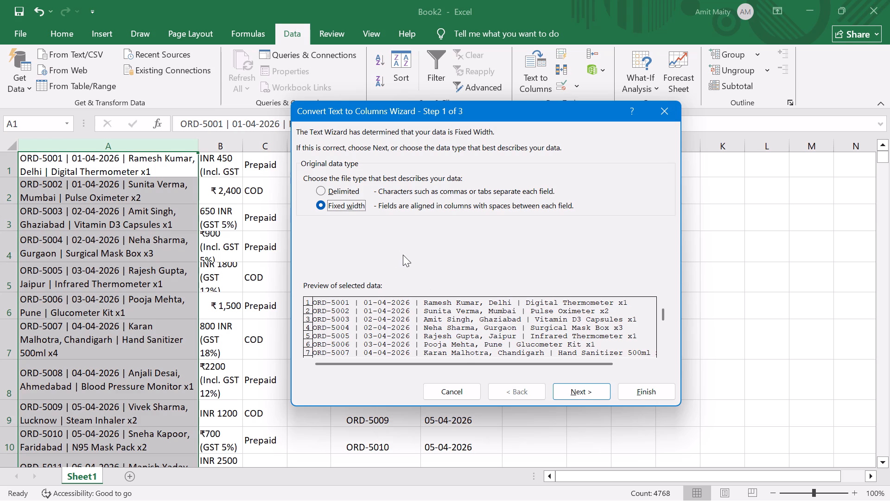
pyautogui.click(319, 189)
pyautogui.click(561, 388)
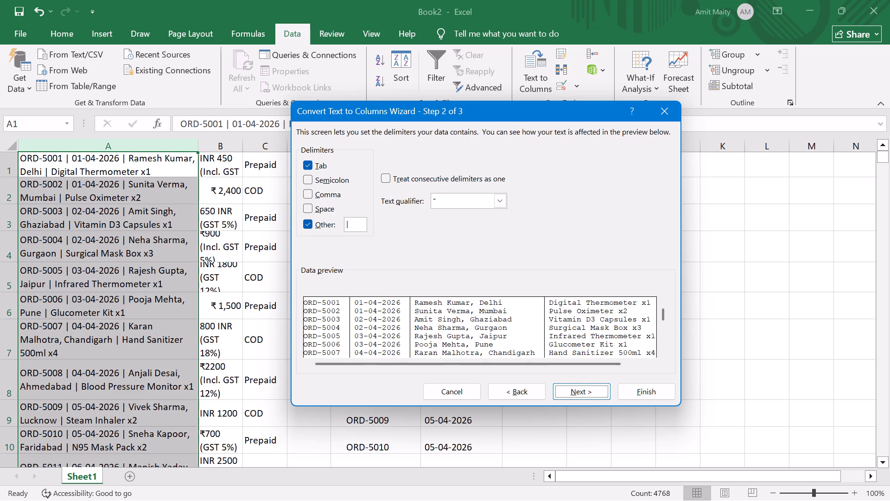
# Add Comma as a delimiter alongside Tab and the vertical bar, and continue to the column format settings.
pyautogui.press(',')
pyautogui.press('Return')
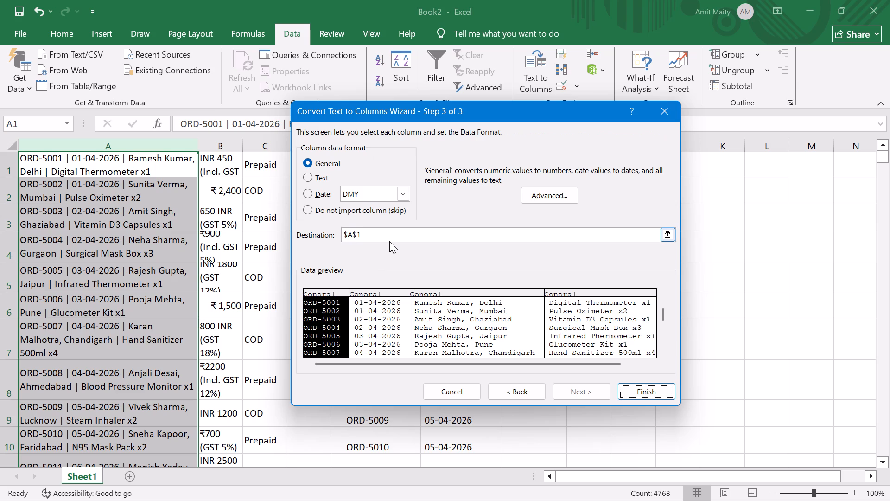
pyautogui.click(496, 391)
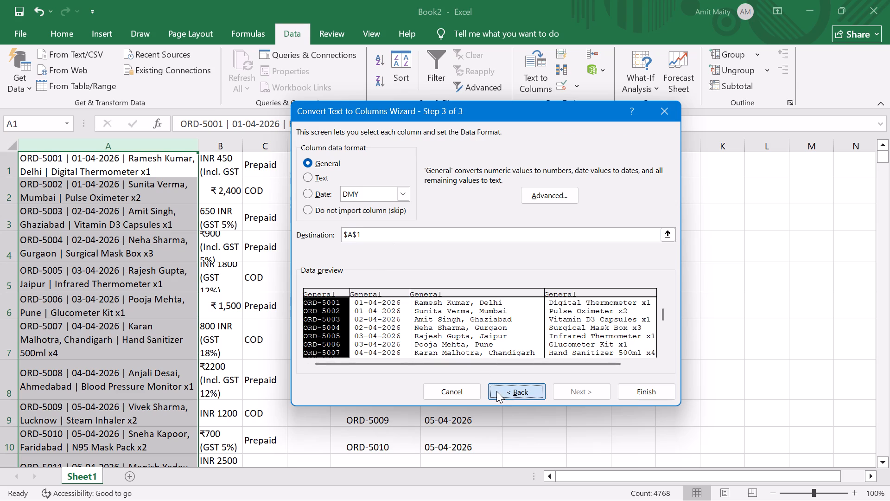
pyautogui.click(357, 225)
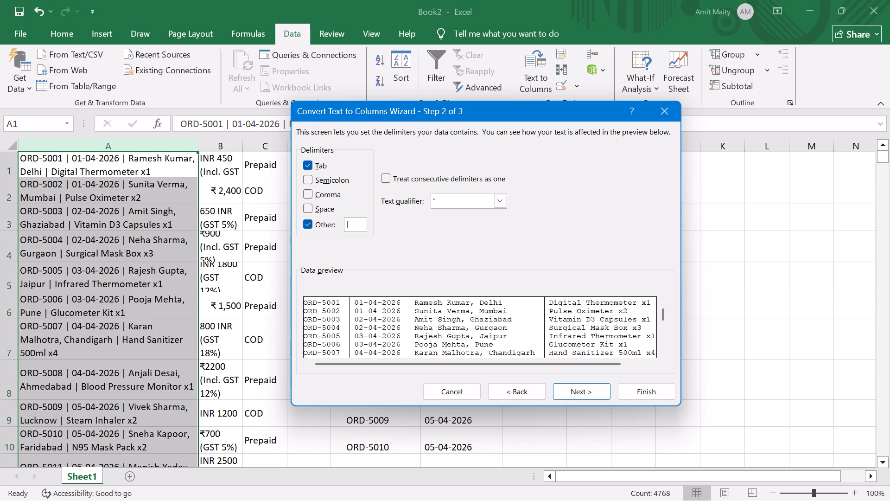
pyautogui.click(309, 190)
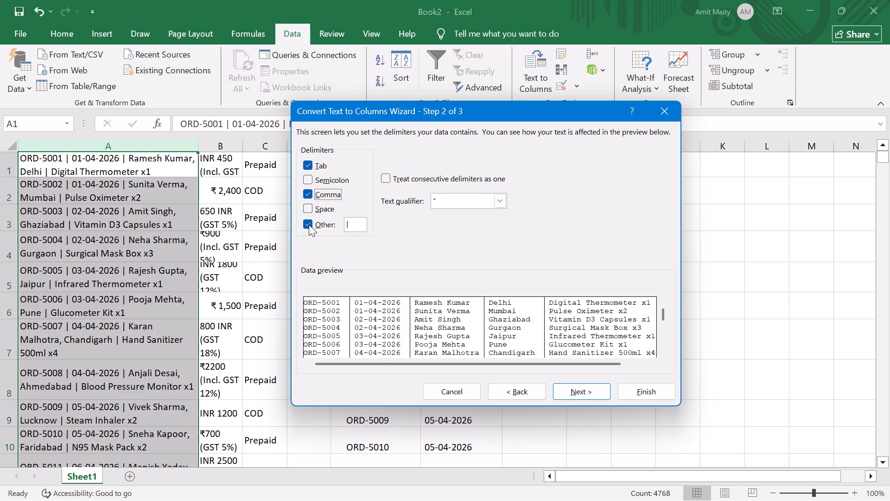
pyautogui.click(309, 225)
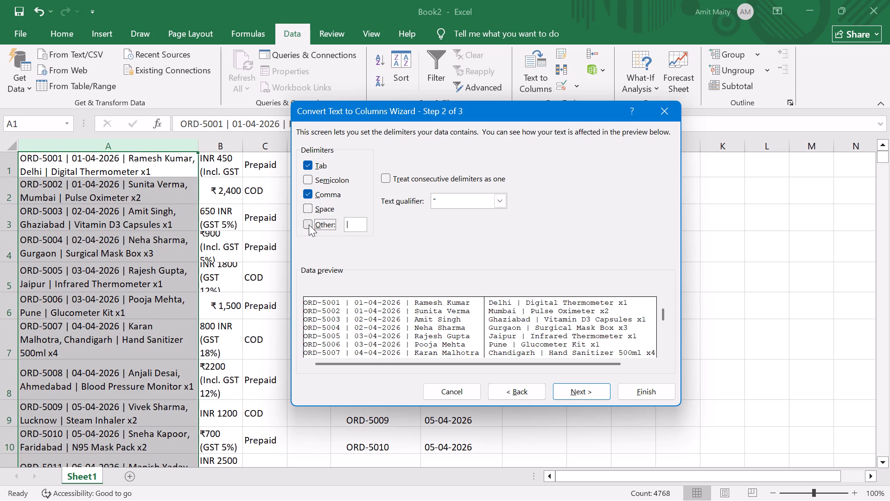
pyautogui.click(307, 221)
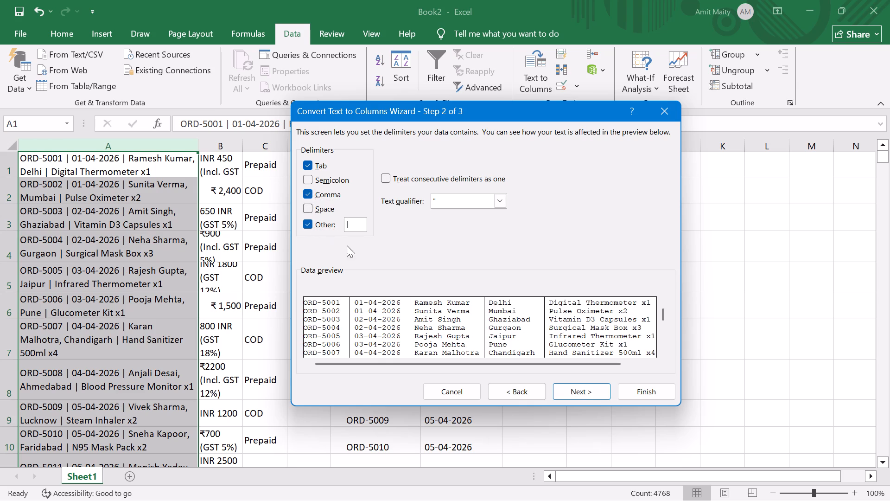
pyautogui.click(584, 391)
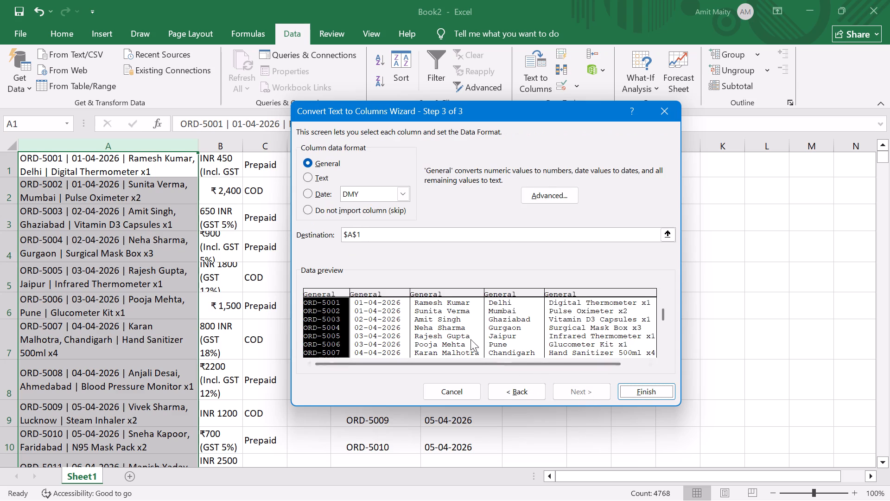
# Exclude the order ID and date columns from the split by setting both to Do not import column (skip).
pyautogui.click(298, 201)
pyautogui.click(306, 210)
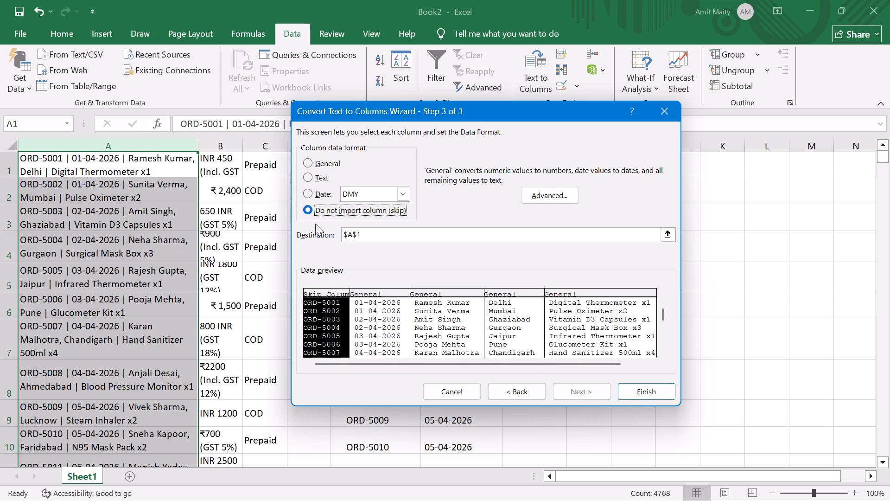
pyautogui.click(329, 292)
pyautogui.click(370, 293)
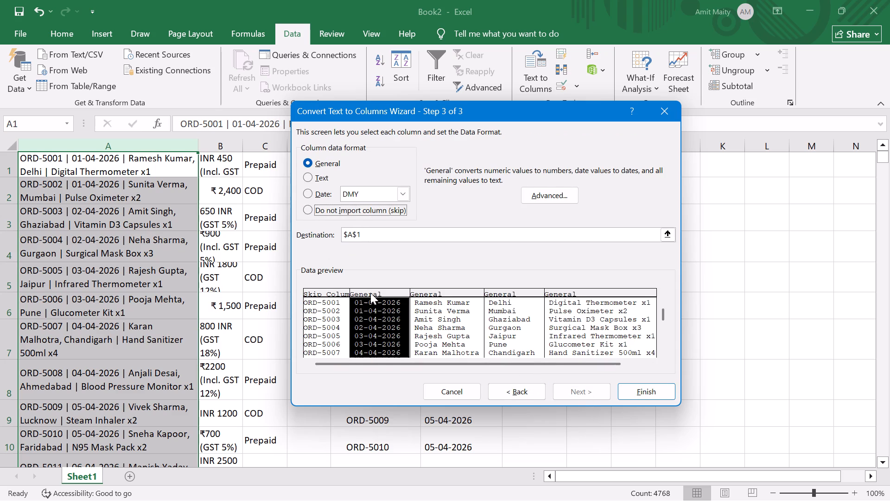
pyautogui.click(310, 211)
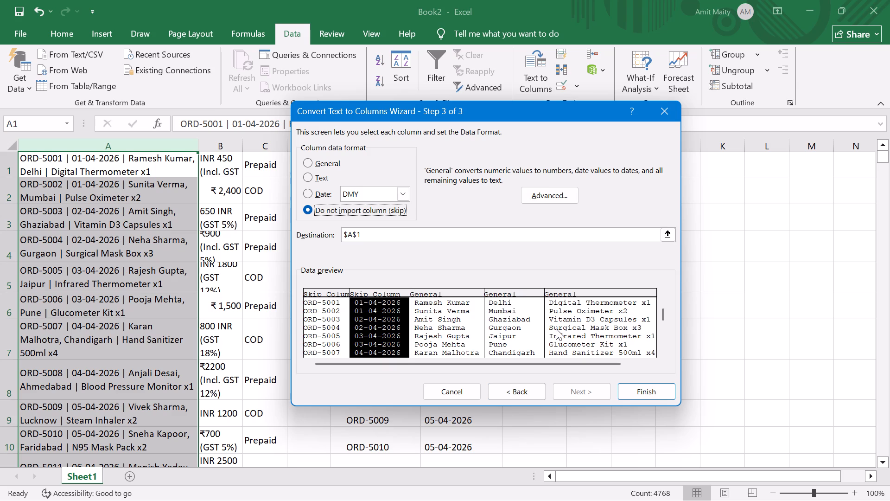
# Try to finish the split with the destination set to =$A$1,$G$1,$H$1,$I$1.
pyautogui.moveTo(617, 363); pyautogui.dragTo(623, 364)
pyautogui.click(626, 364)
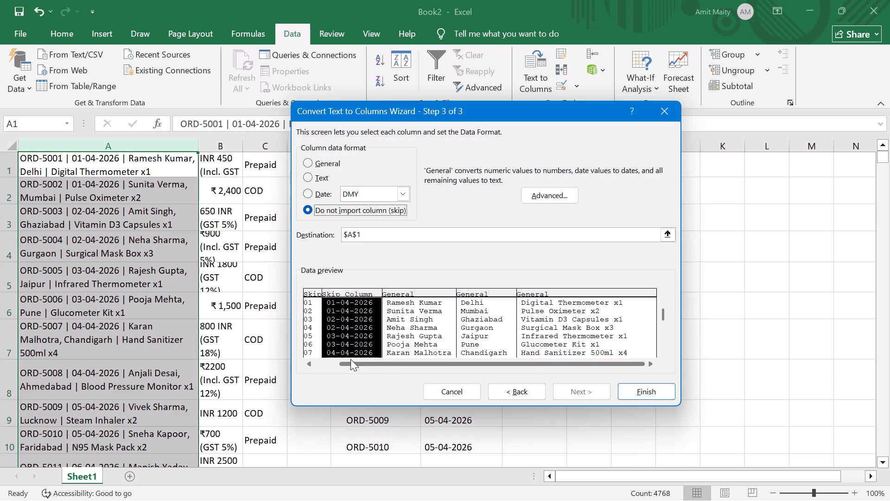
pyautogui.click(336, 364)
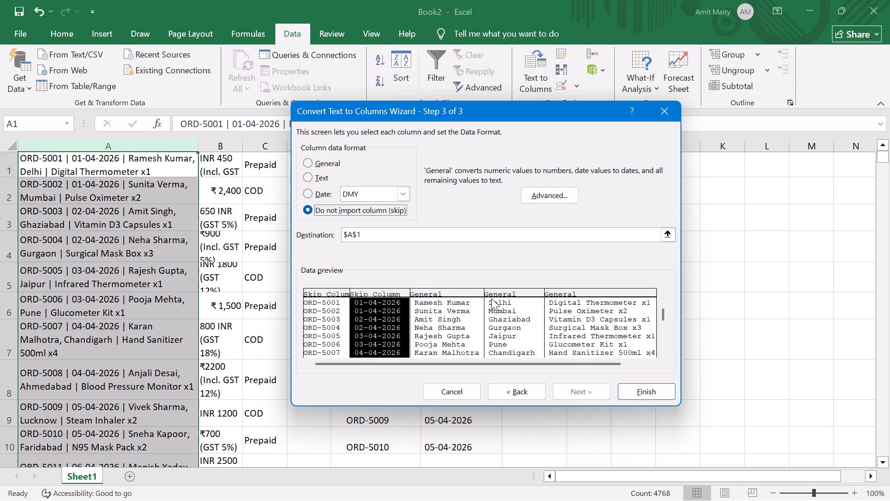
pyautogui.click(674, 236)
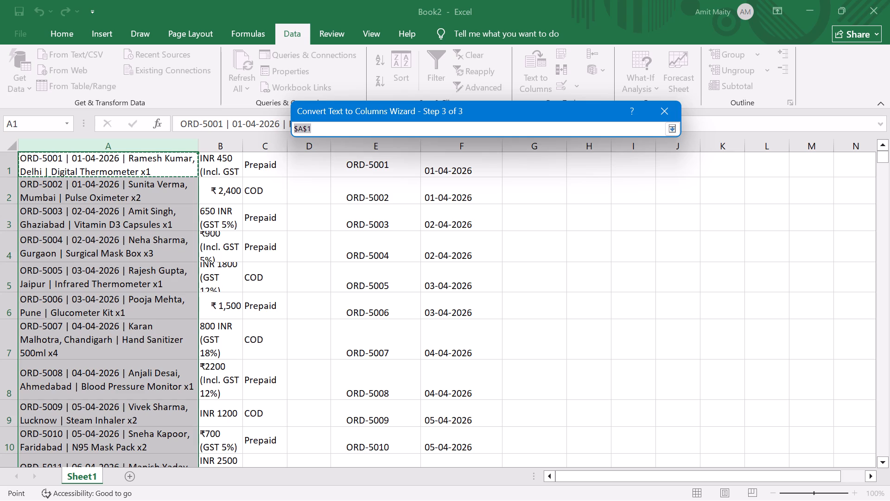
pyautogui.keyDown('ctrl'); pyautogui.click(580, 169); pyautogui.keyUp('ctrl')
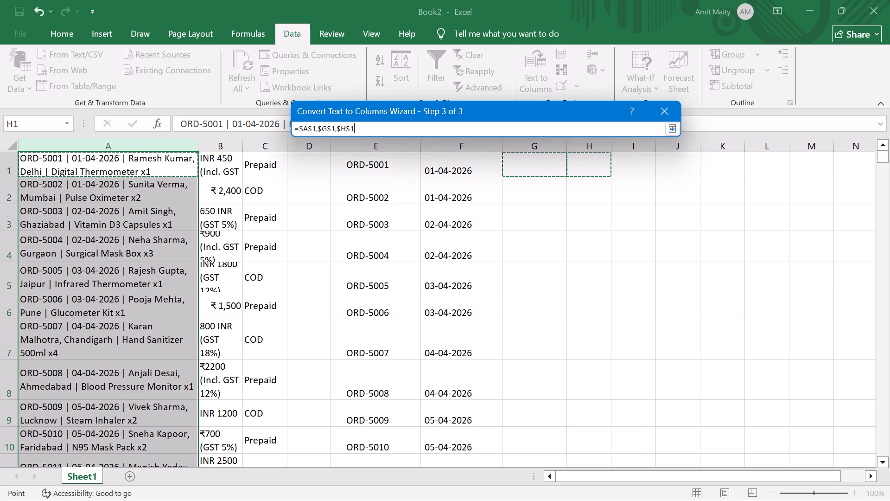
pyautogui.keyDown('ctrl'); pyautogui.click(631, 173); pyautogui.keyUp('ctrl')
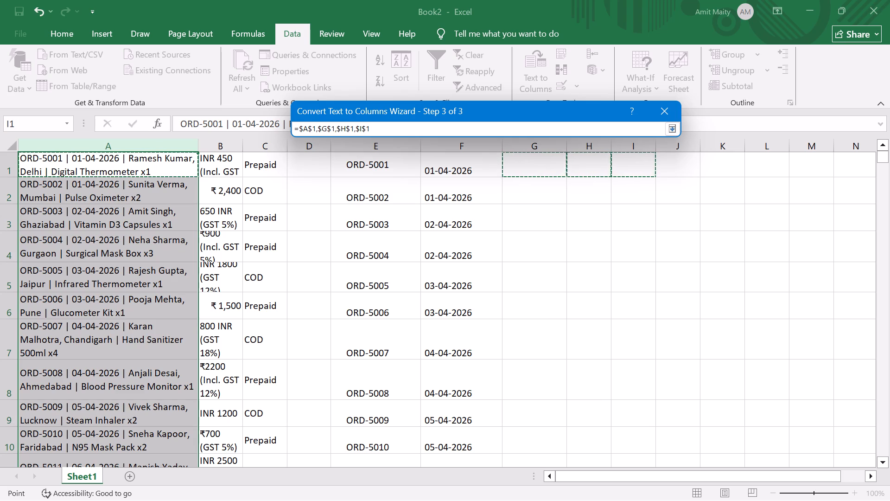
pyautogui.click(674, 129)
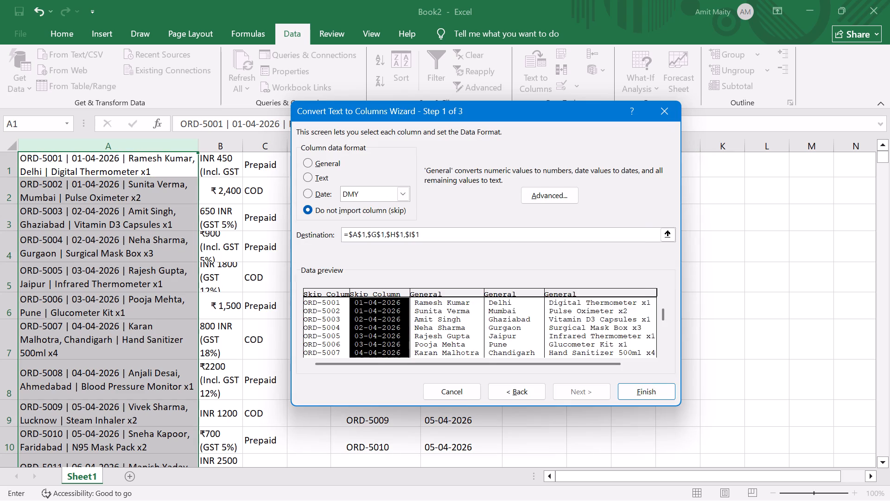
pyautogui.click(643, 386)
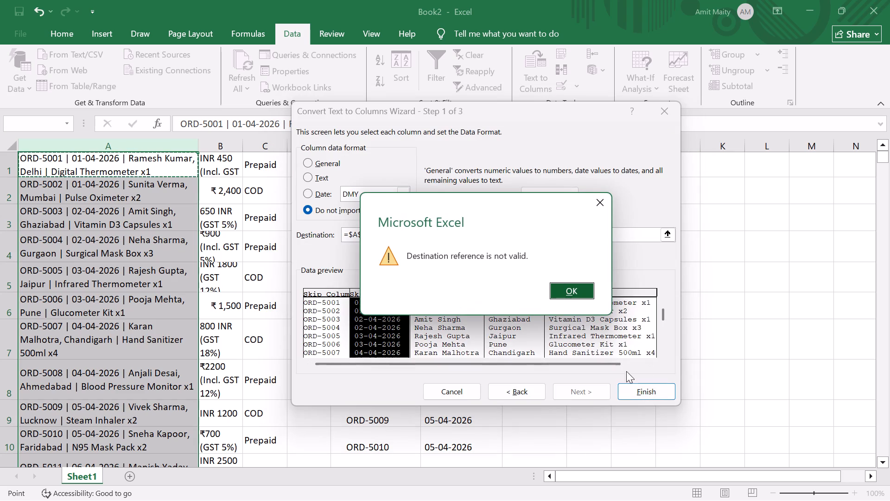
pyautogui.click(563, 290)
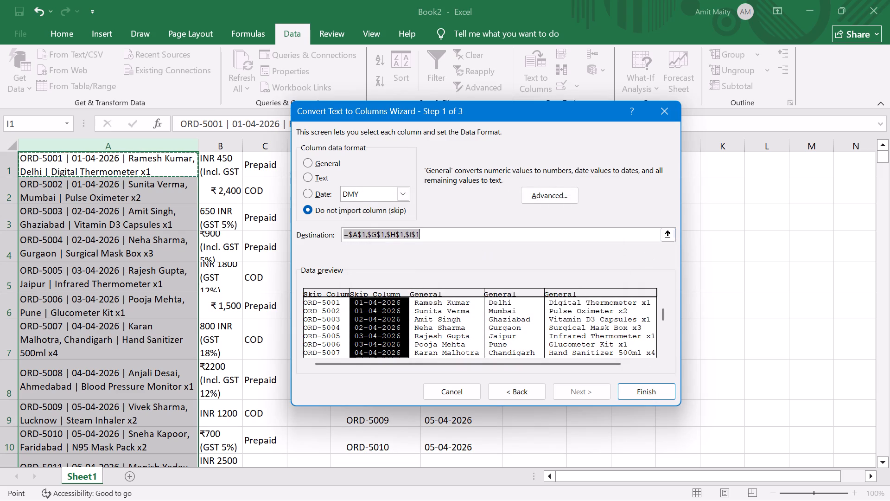
# Exclude the city and product columns from the split by setting both to Do not import column (skip).
pyautogui.tripleClick(389, 236)
pyautogui.click(389, 236)
pyautogui.tripleClick(389, 235)
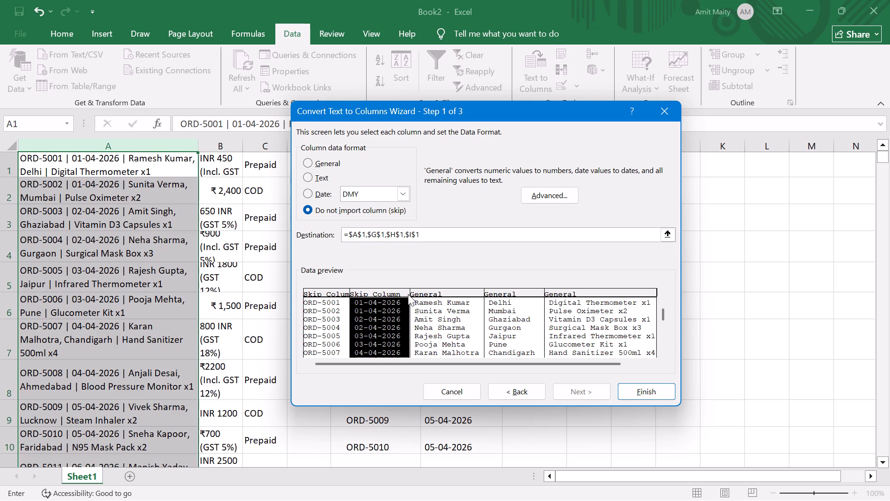
pyautogui.click(494, 291)
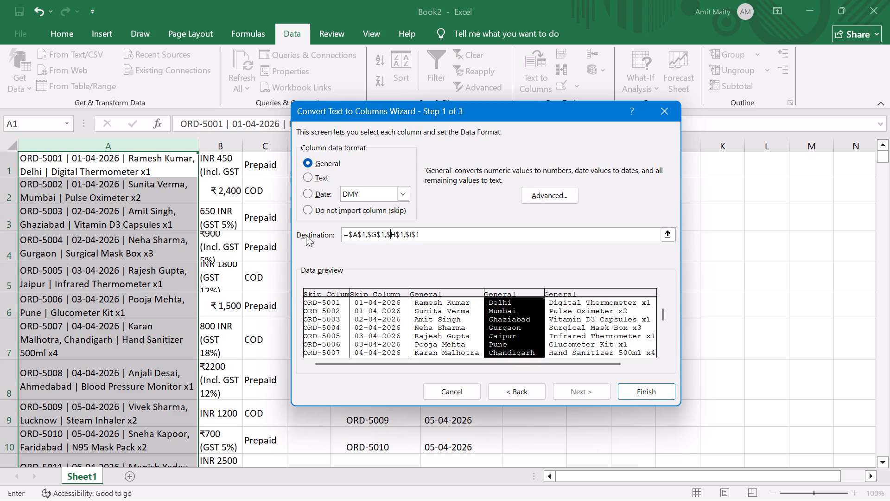
pyautogui.click(312, 211)
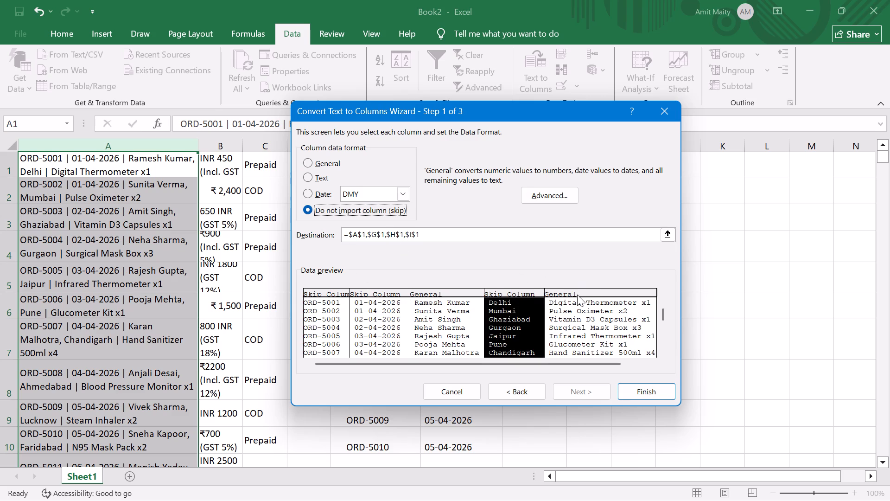
pyautogui.click(577, 295)
pyautogui.click(573, 292)
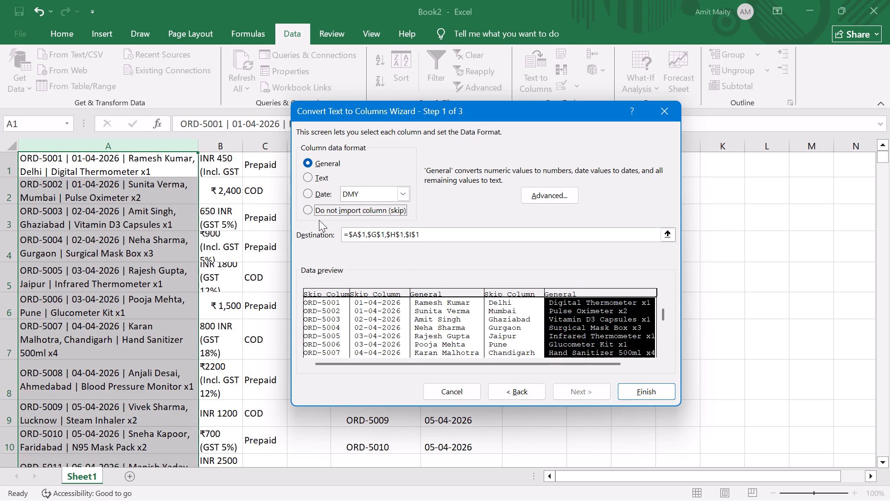
pyautogui.click(310, 211)
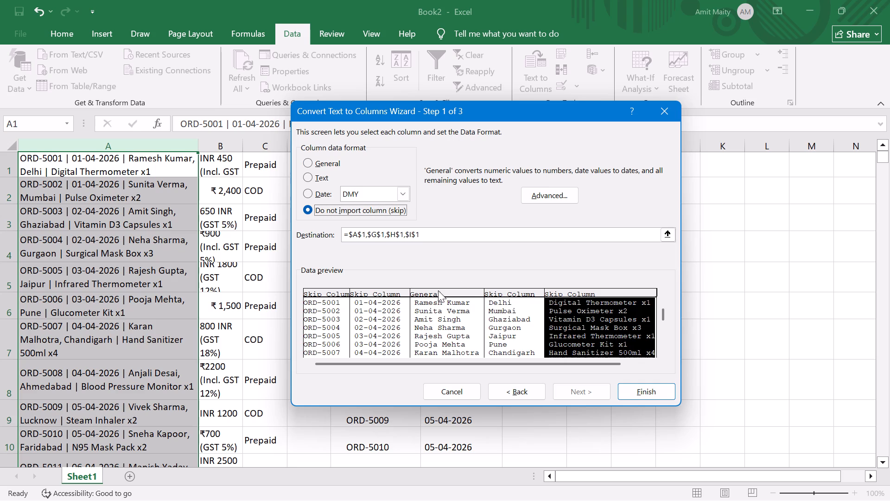
# Set the split's destination to =$G$1 and finish, placing only the customer names in column G.
pyautogui.click(664, 236)
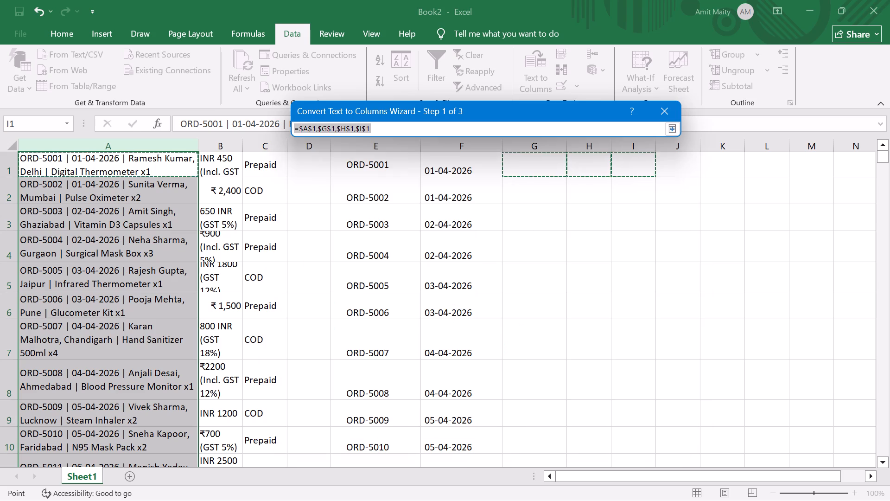
pyautogui.click(596, 172)
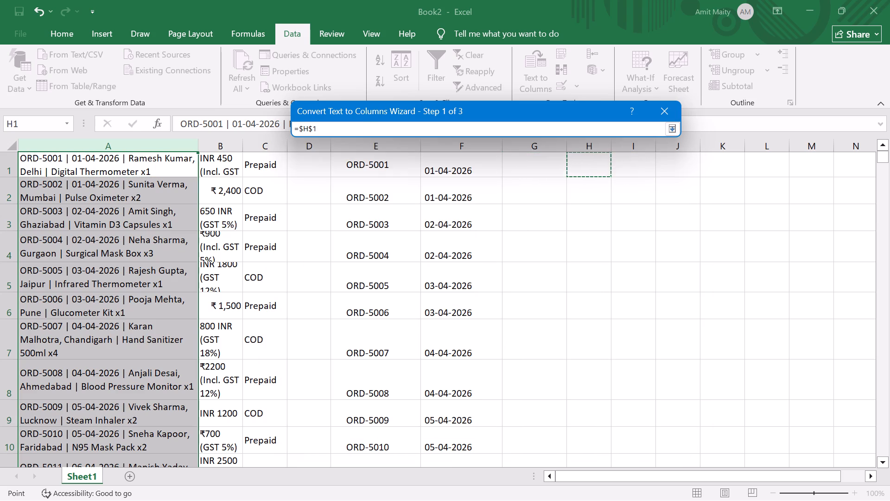
pyautogui.click(592, 171)
pyautogui.click(555, 170)
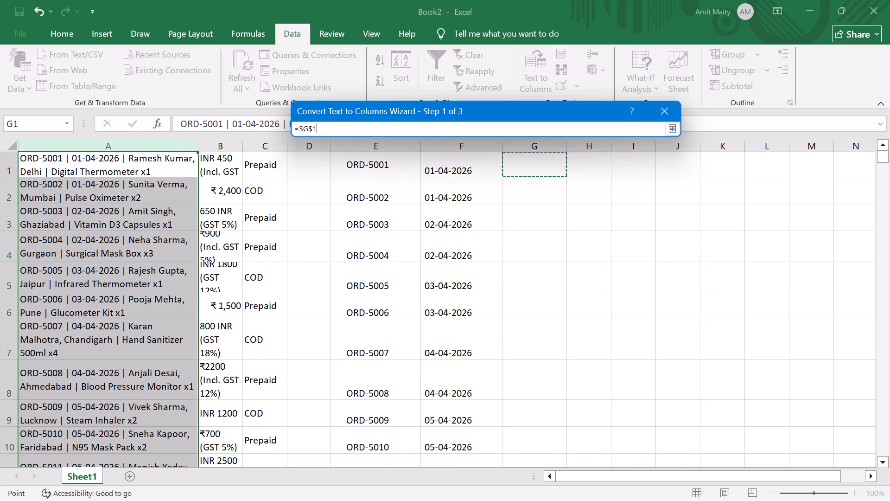
pyautogui.click(672, 131)
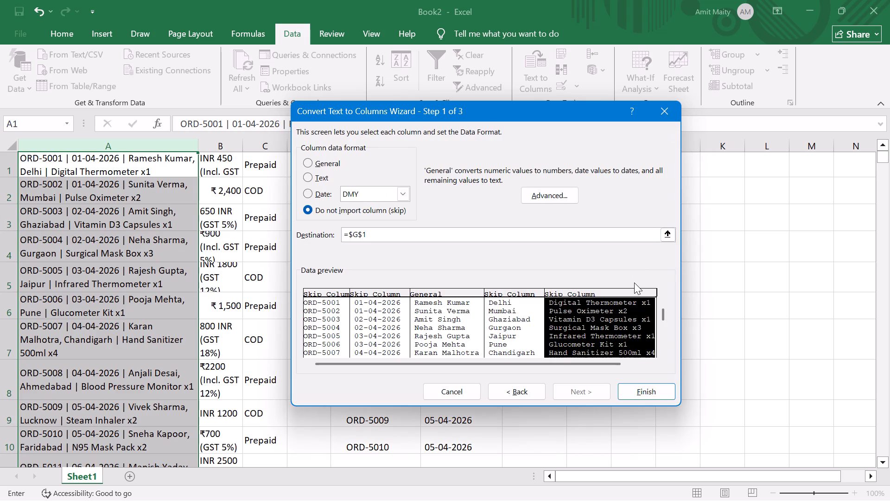
pyautogui.click(623, 396)
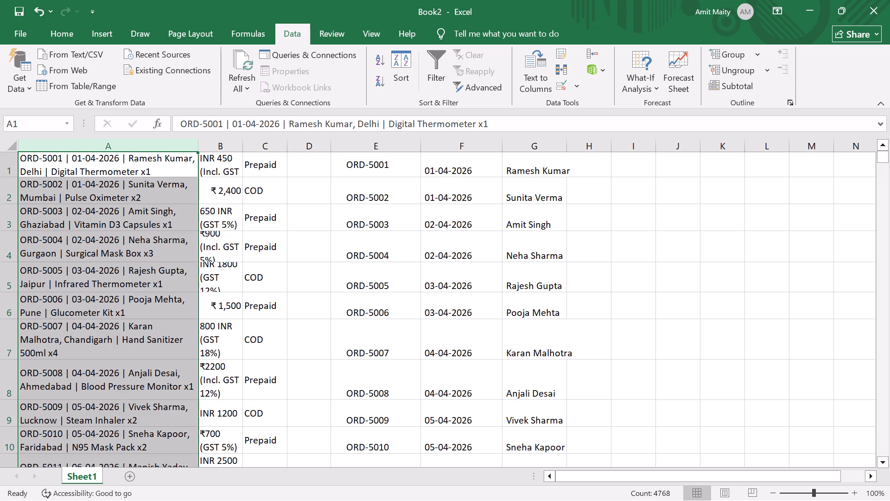
# Widen column G slightly so the full customer names fit.
pyautogui.moveTo(566, 146); pyautogui.dragTo(576, 143)
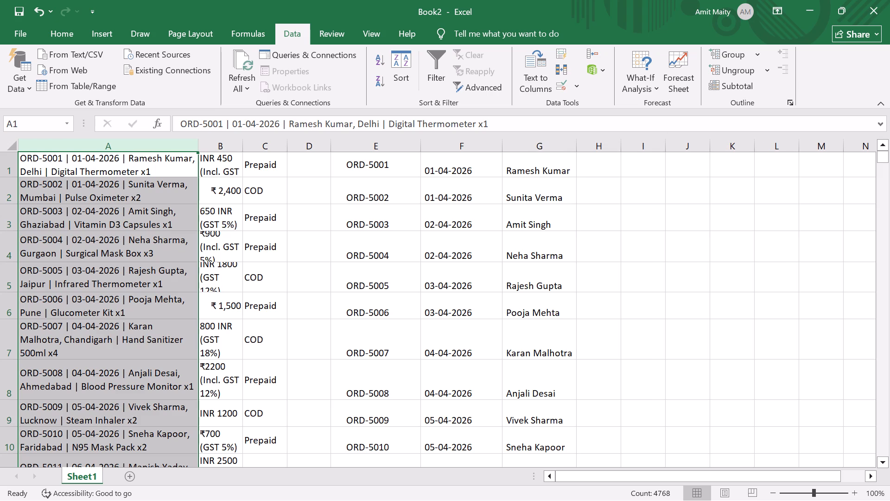
# Reduce the height of row 7 slightly.
pyautogui.click(19, 360)
pyautogui.click(9, 359)
pyautogui.moveTo(10, 360); pyautogui.dragTo(13, 355)
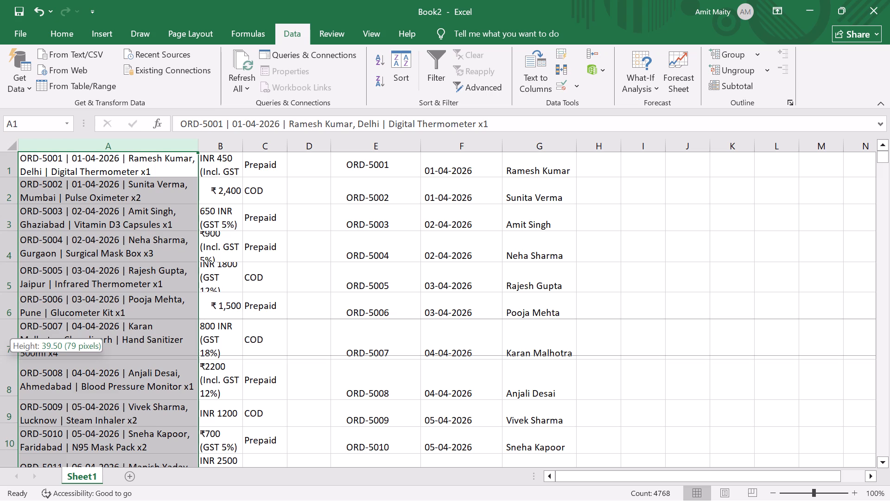
pyautogui.moveTo(13, 355); pyautogui.dragTo(13, 354)
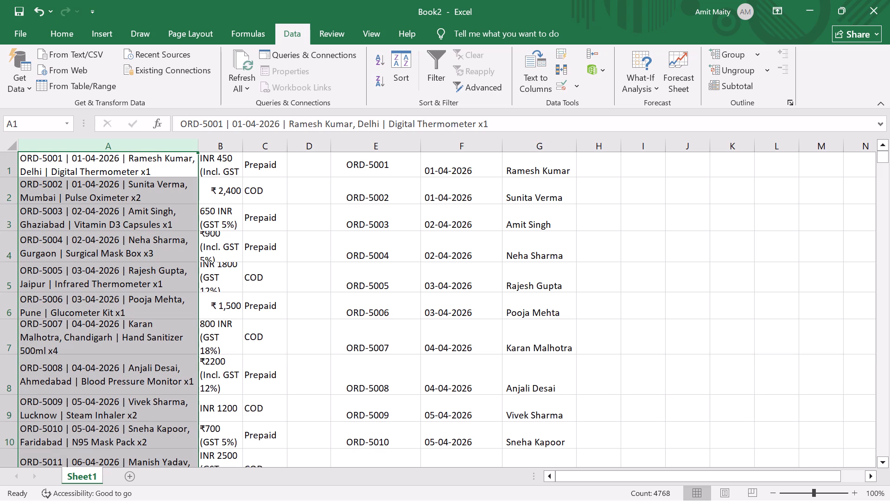
# Start Text to Columns again on the whole of column A.
pyautogui.scroll(-5, 542, 420)
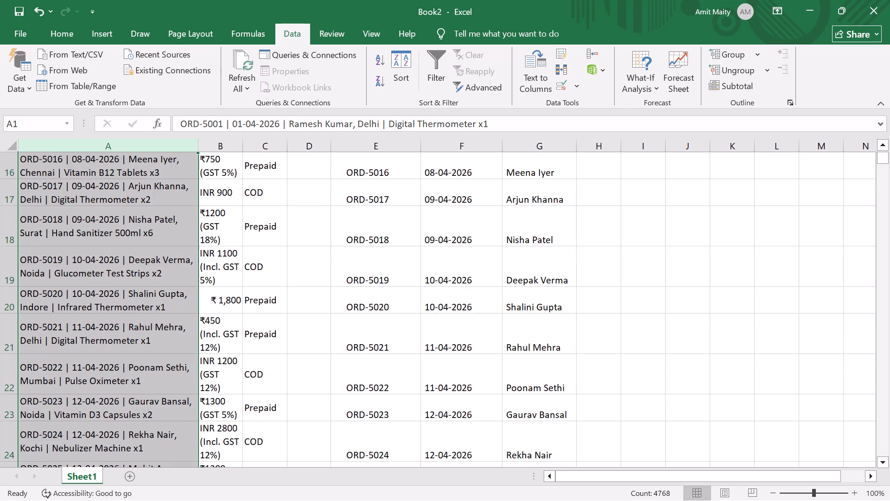
pyautogui.scroll(6, 542, 420)
pyautogui.scroll(1, 541, 363)
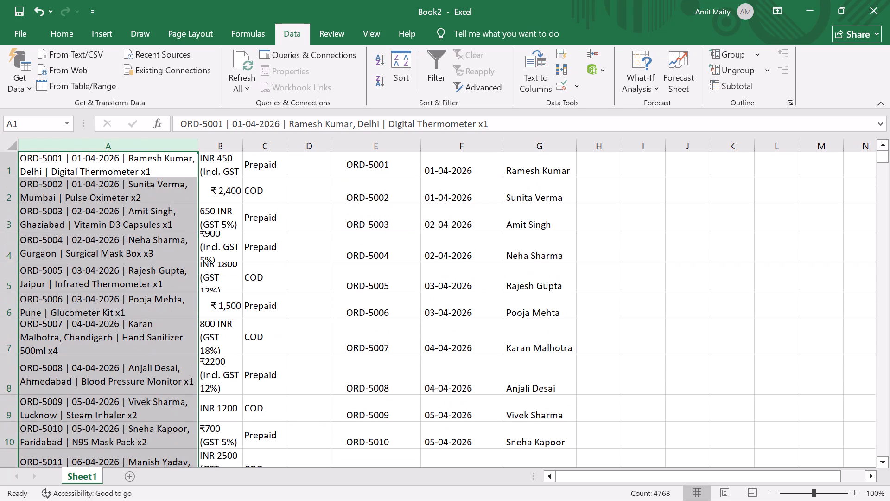
pyautogui.scroll(1, 541, 363)
pyautogui.click(521, 78)
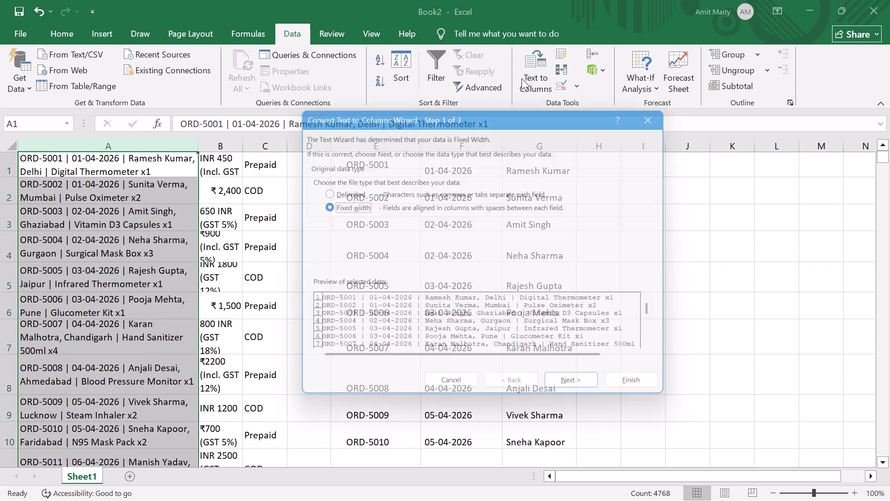
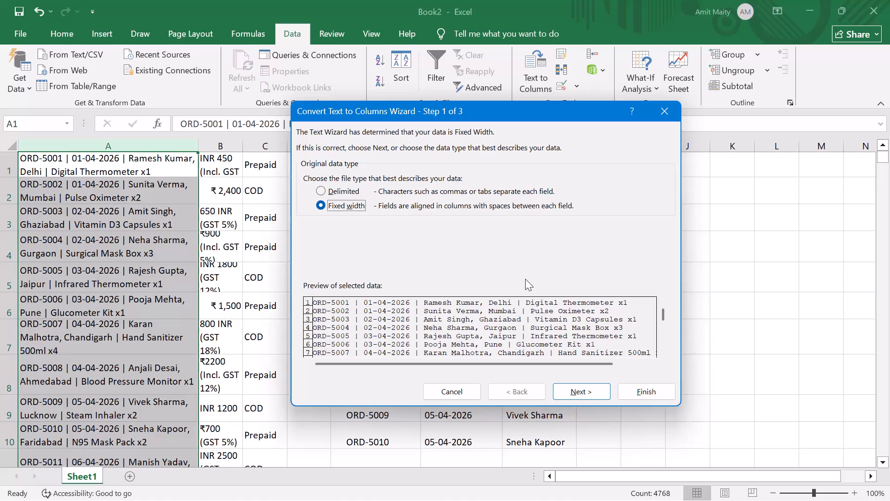
# Set the column A split to Delimited, keeping the tab, comma and | delimiters, and proceed to the column formats.
pyautogui.click(581, 396)
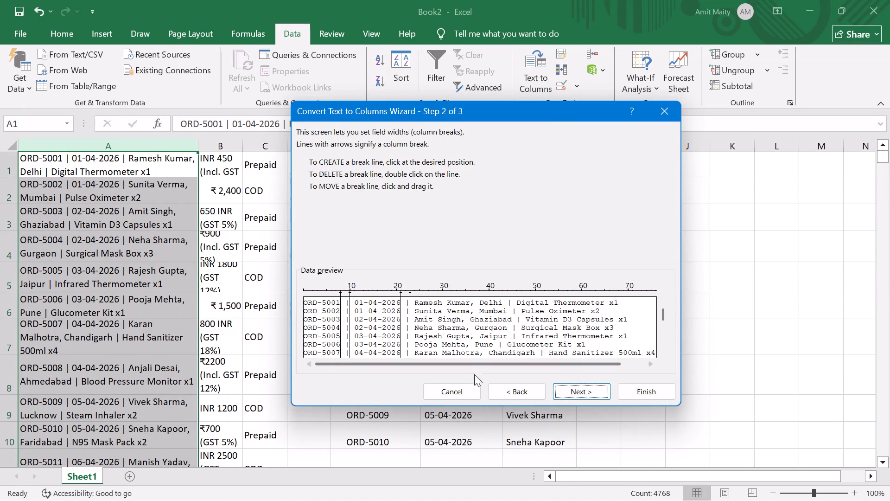
pyautogui.click(511, 390)
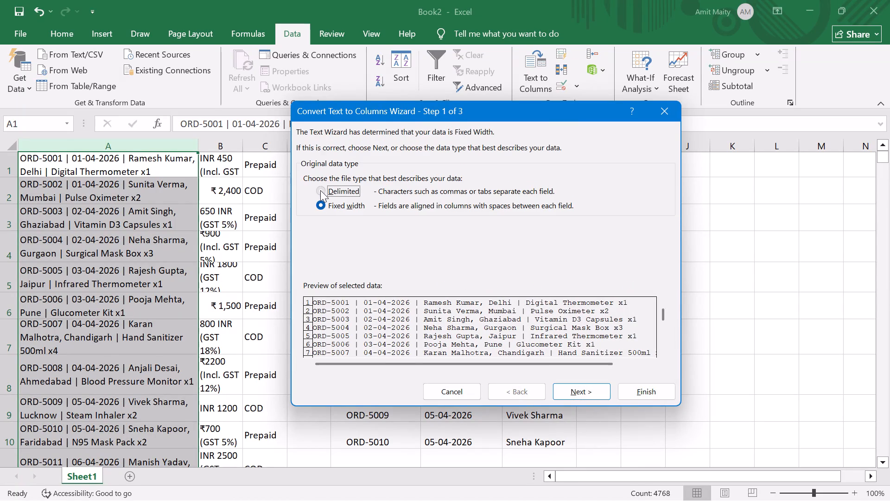
pyautogui.click(320, 190)
pyautogui.click(573, 389)
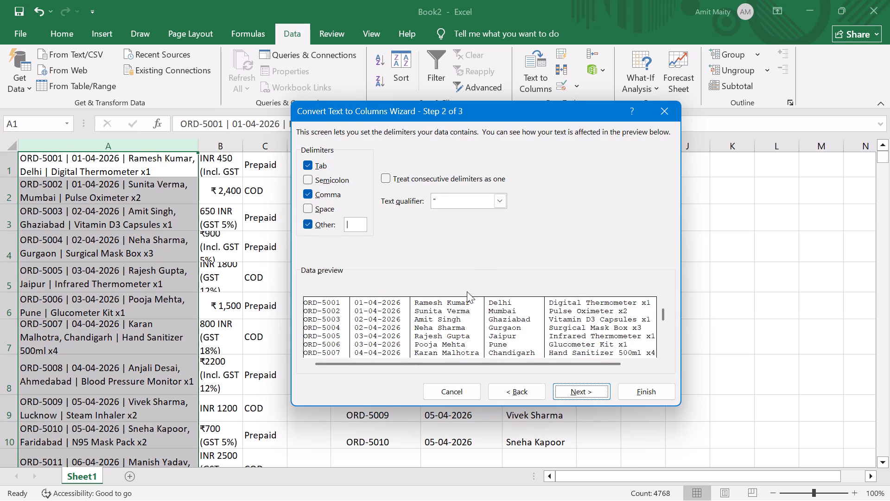
pyautogui.click(583, 389)
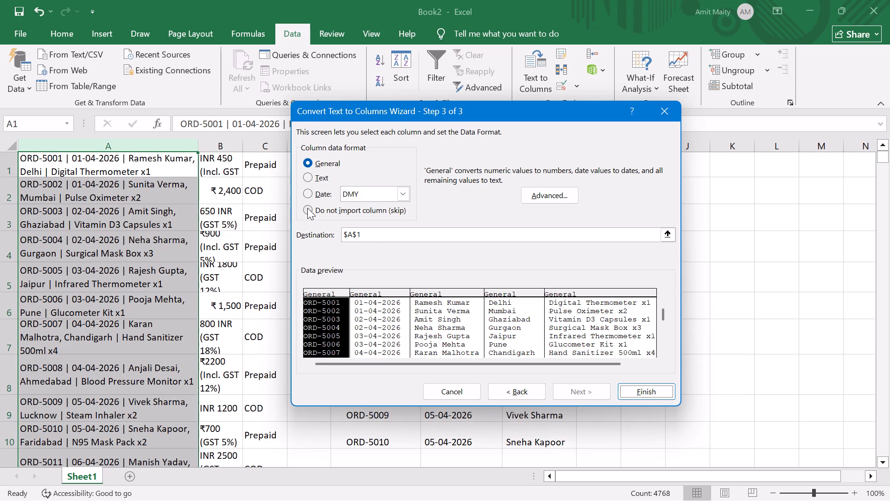
# Exclude the order ID, date, customer name and product columns from the import, leaving only the city column.
pyautogui.click(307, 208)
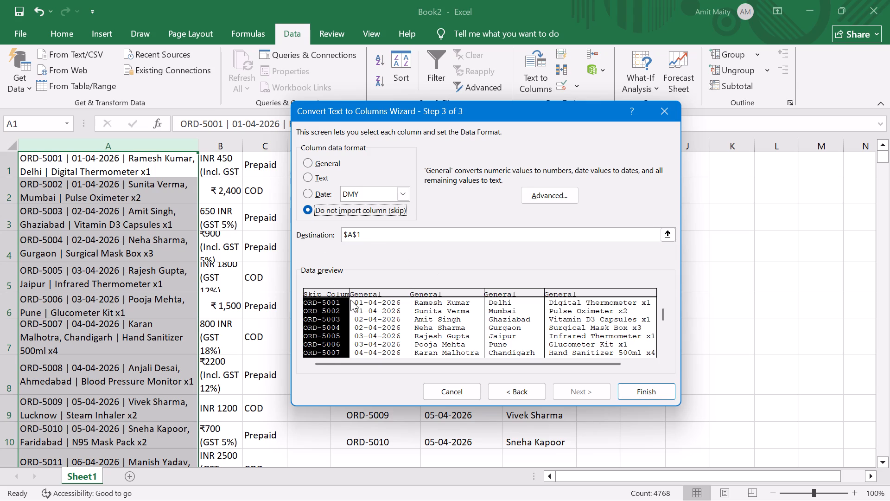
pyautogui.click(377, 293)
pyautogui.click(307, 210)
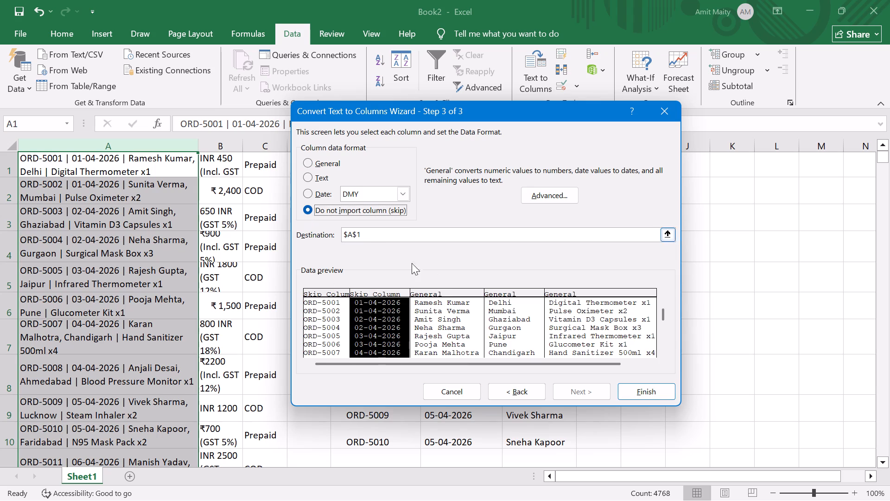
pyautogui.click(439, 290)
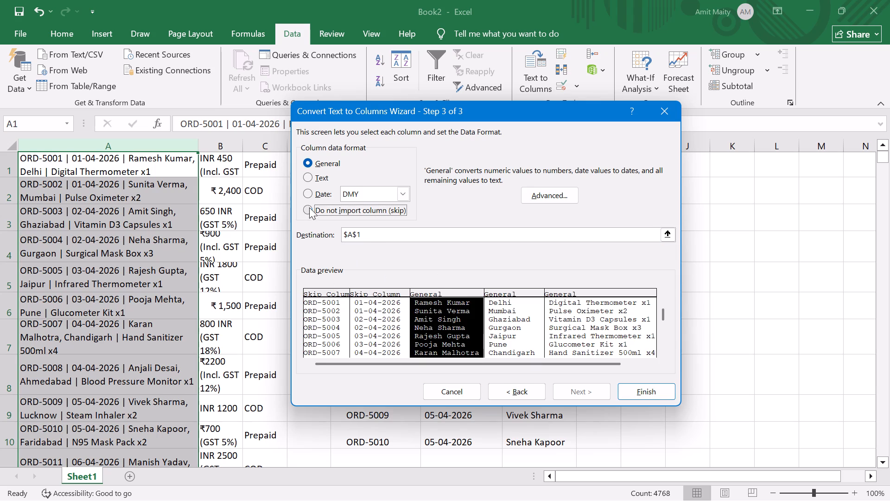
pyautogui.click(309, 207)
pyautogui.click(567, 291)
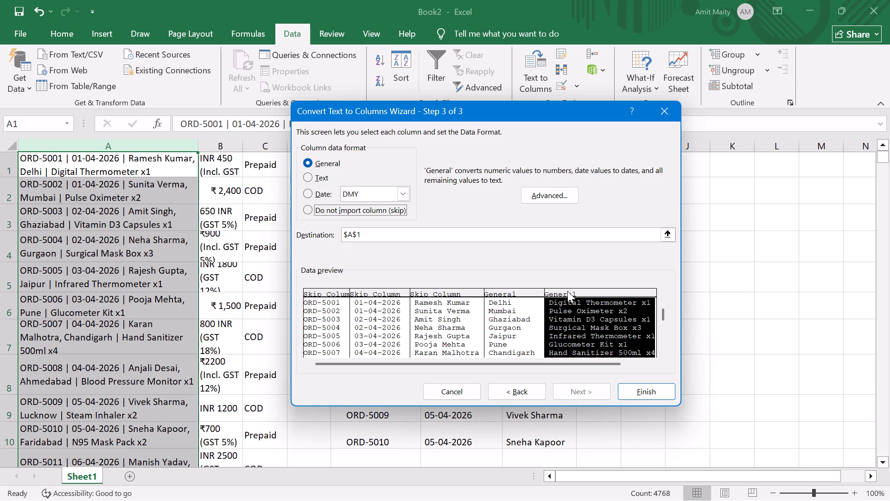
pyautogui.click(305, 208)
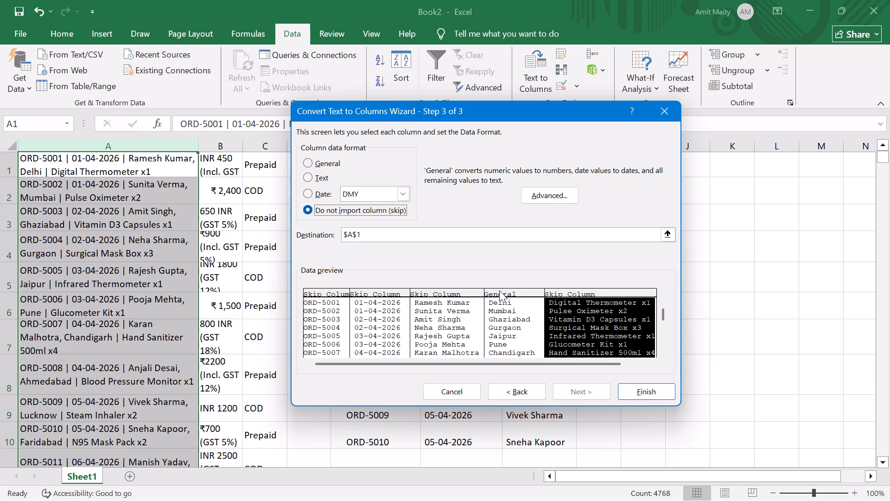
# Set the split's destination to =$H$1 and finish, placing only the cities in column H.
pyautogui.click(664, 232)
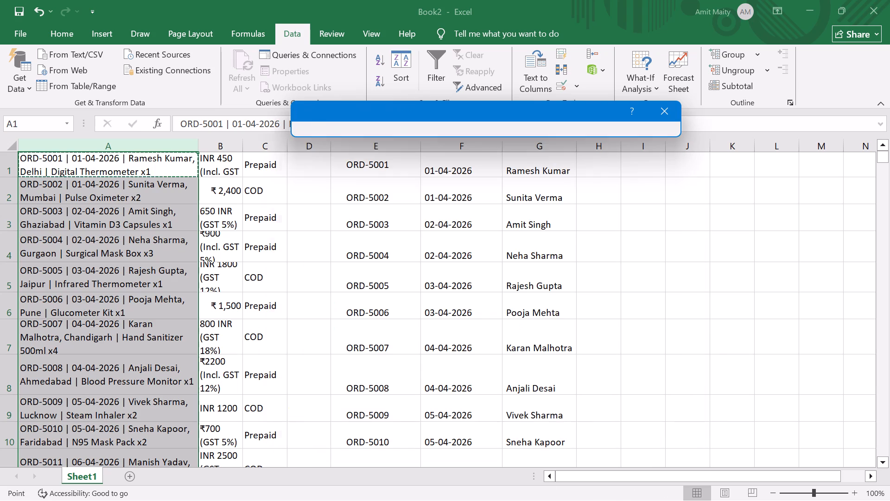
pyautogui.click(595, 169)
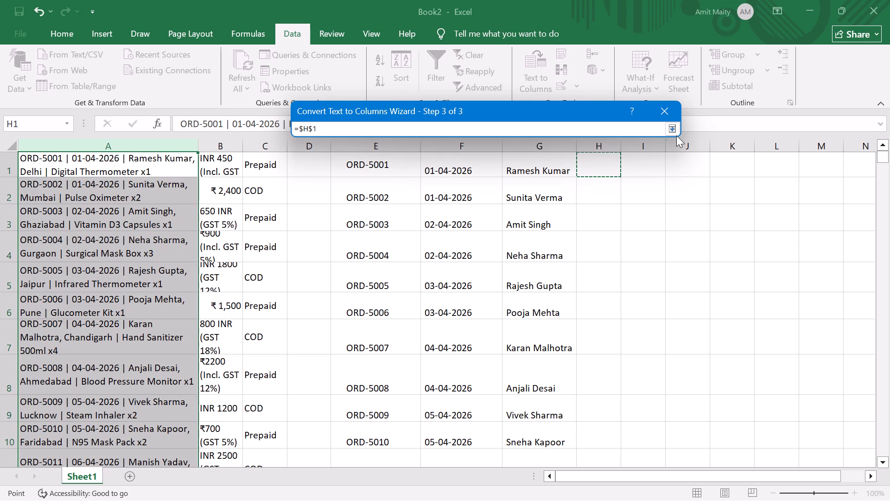
pyautogui.click(677, 133)
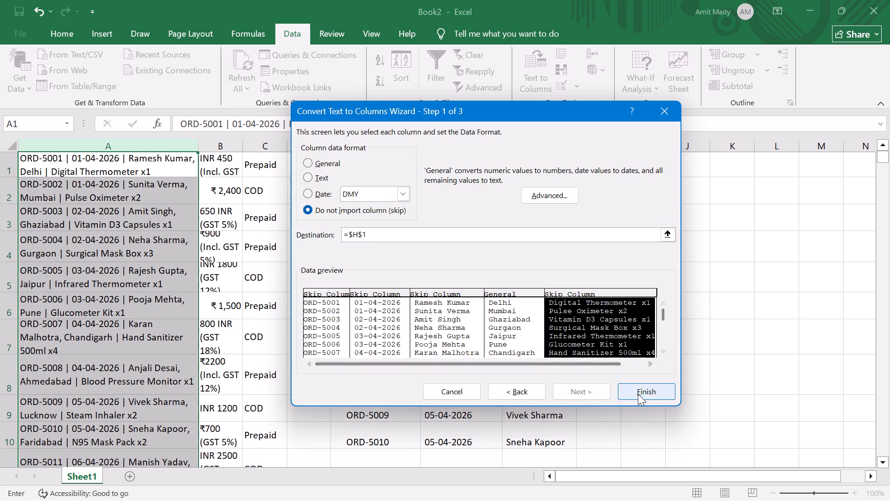
pyautogui.click(638, 394)
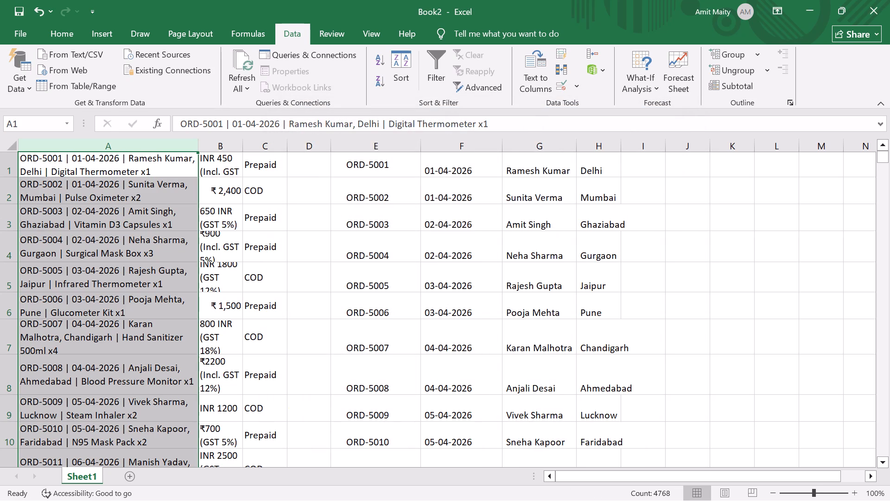
# Widen column H slightly so the longest city names fit.
pyautogui.moveTo(620, 149); pyautogui.dragTo(630, 148)
pyautogui.moveTo(630, 148); pyautogui.dragTo(638, 148)
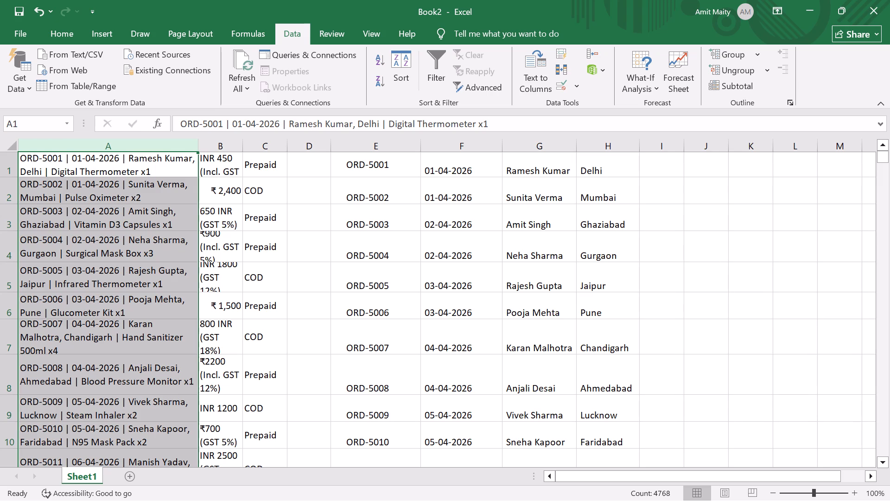
# Start Text to Columns again on column A as Delimited, keeping the tab, comma and | delimiters, and proceed to the column formats.
pyautogui.click(520, 78)
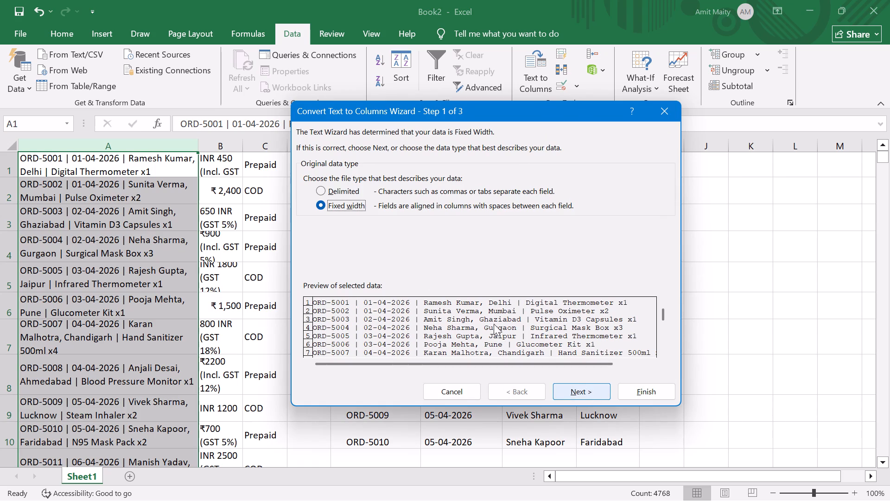
pyautogui.click(321, 185)
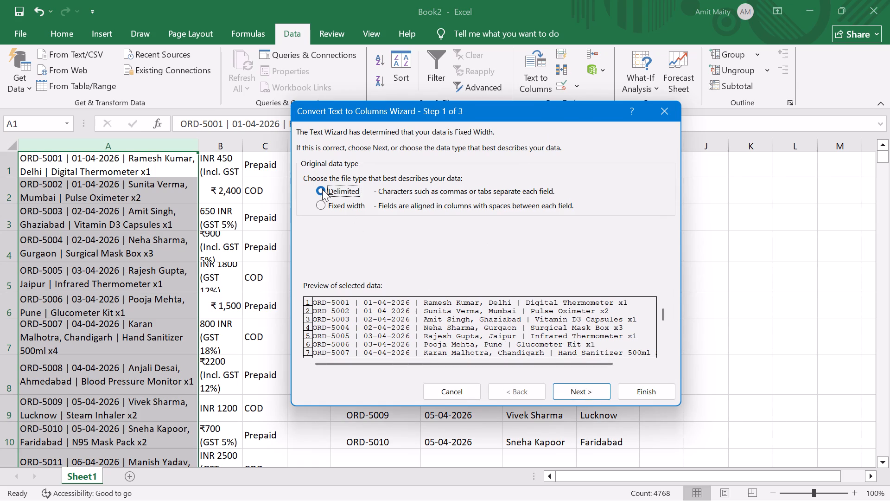
pyautogui.click(319, 206)
pyautogui.click(574, 389)
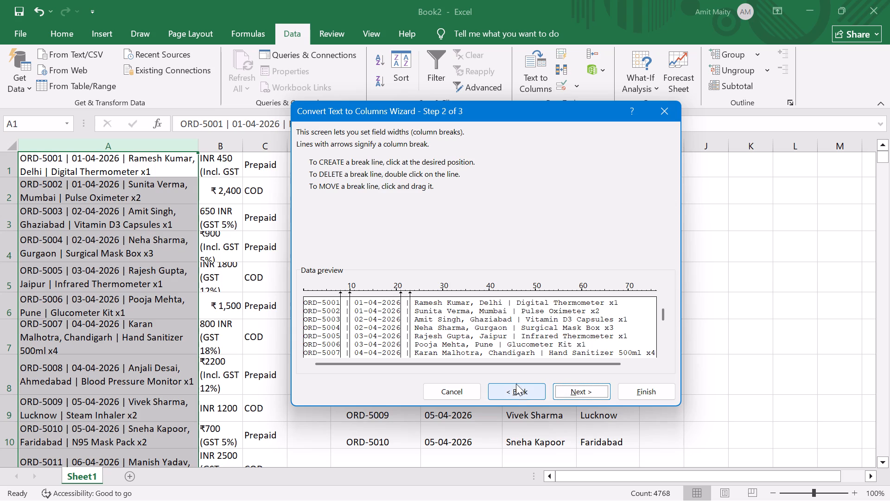
pyautogui.click(508, 392)
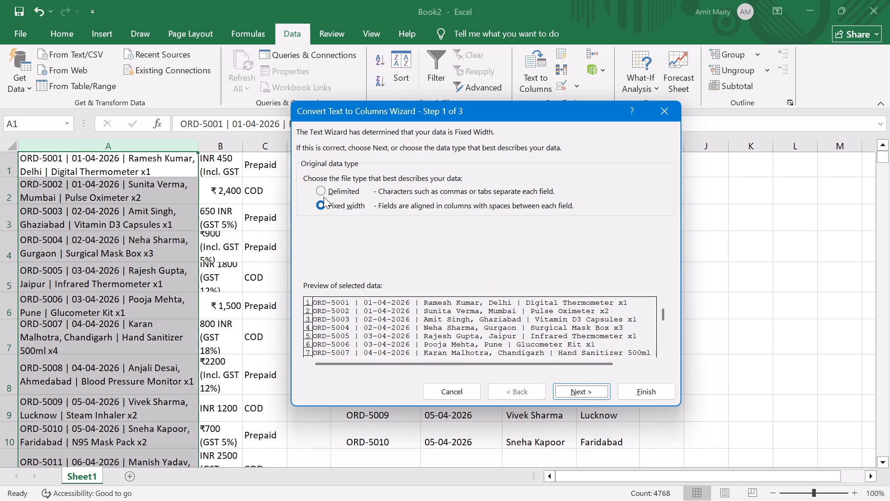
pyautogui.click(321, 189)
pyautogui.click(572, 390)
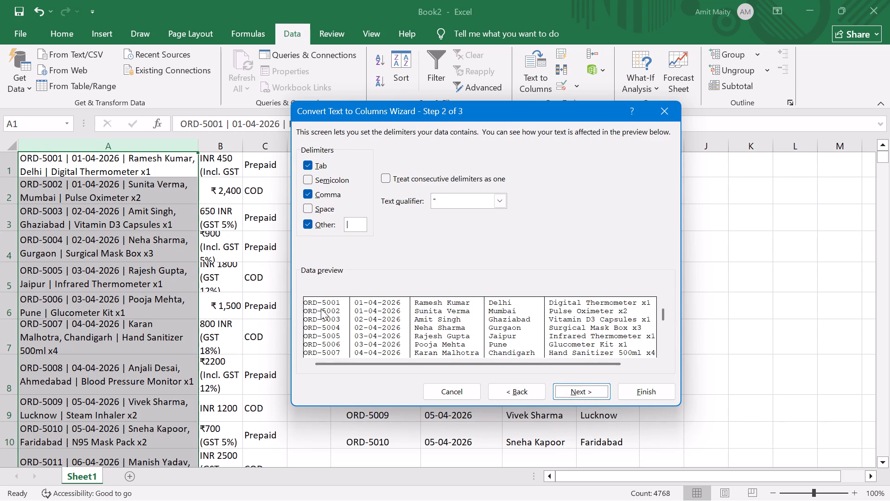
pyautogui.scroll(1, 325, 315)
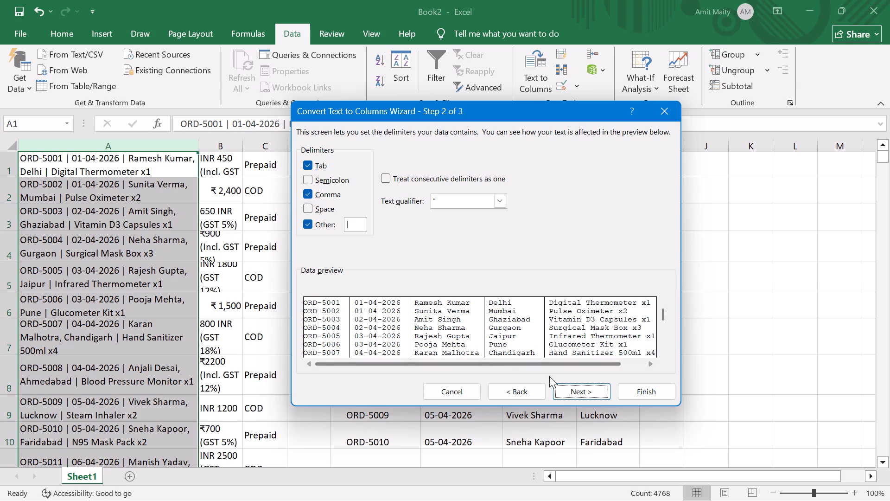
pyautogui.click(590, 388)
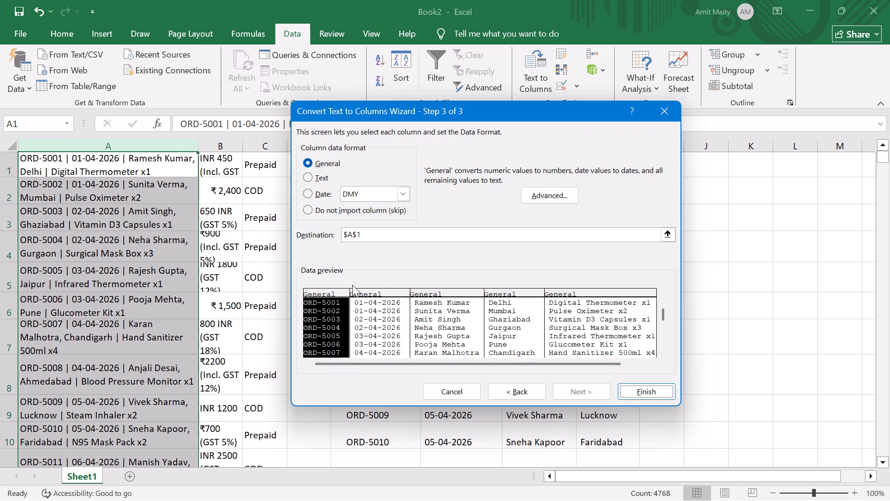
# Exclude the order ID, date, customer name and city columns from the import, leaving only the product column as General.
pyautogui.click(308, 212)
pyautogui.click(380, 290)
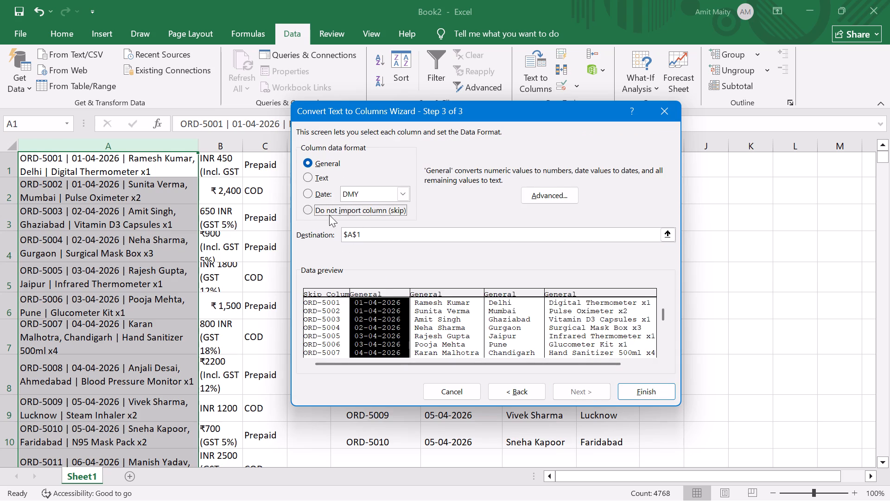
pyautogui.click(310, 206)
pyautogui.click(462, 295)
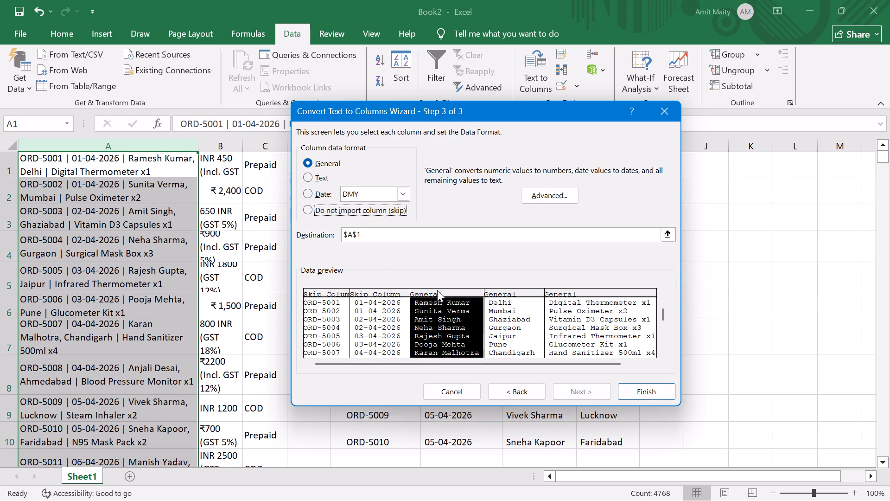
pyautogui.click(306, 211)
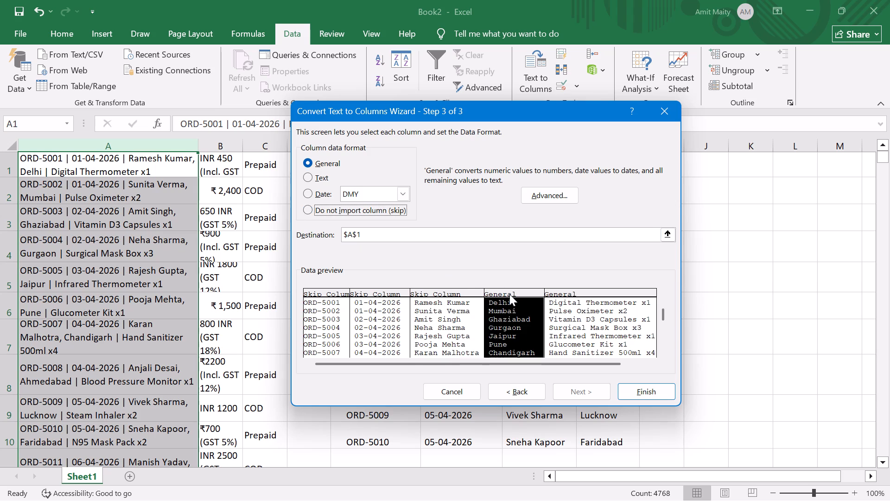
pyautogui.click(509, 294)
pyautogui.click(311, 206)
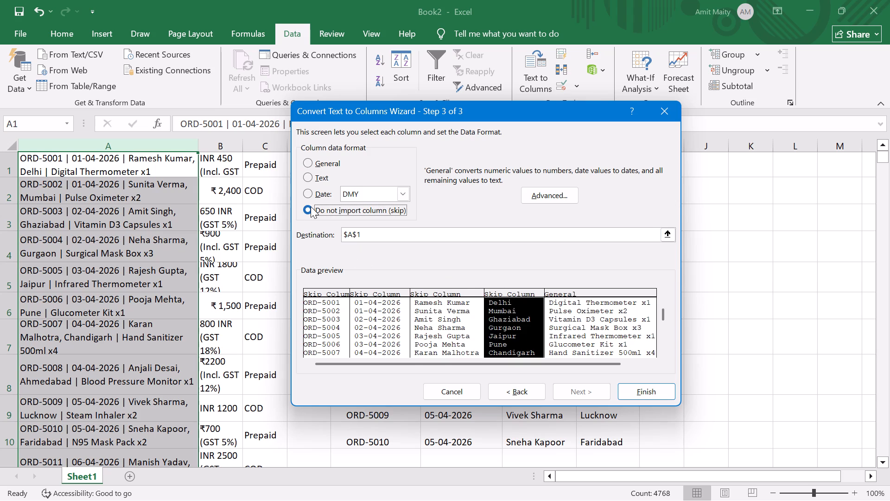
pyautogui.click(566, 292)
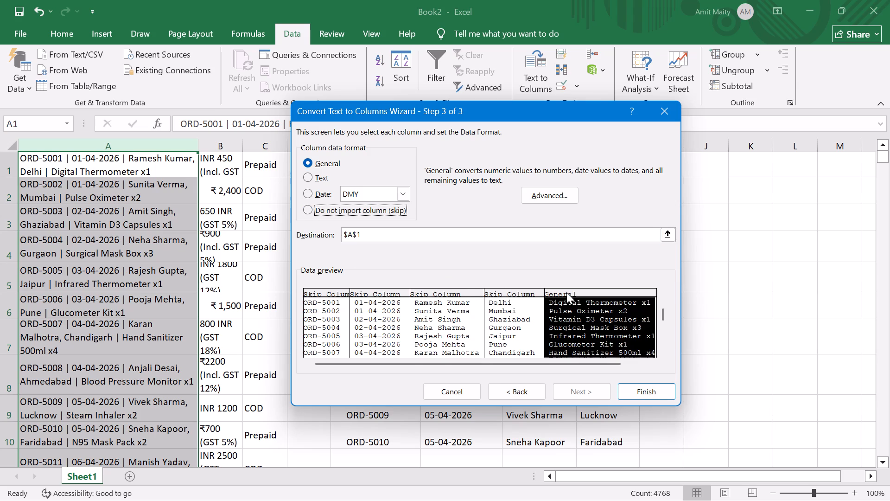
# Set the split's destination to =$I$1 and finish, placing only the products in column I.
pyautogui.click(666, 237)
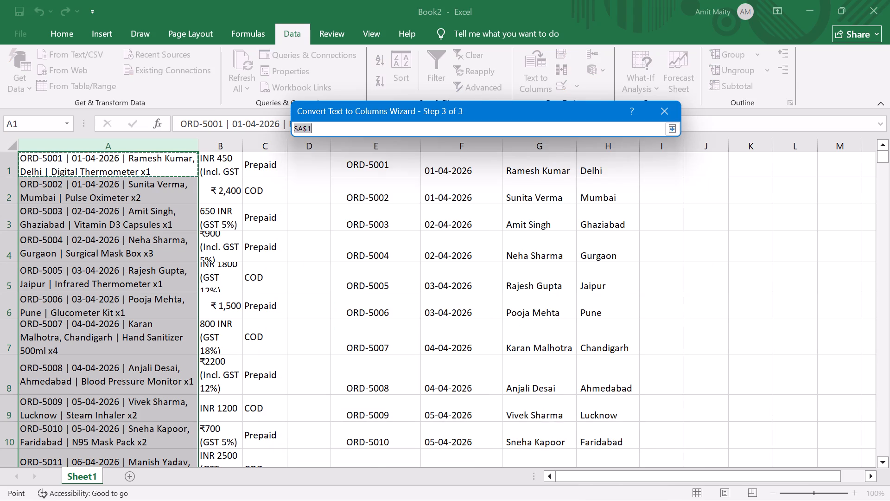
pyautogui.click(659, 170)
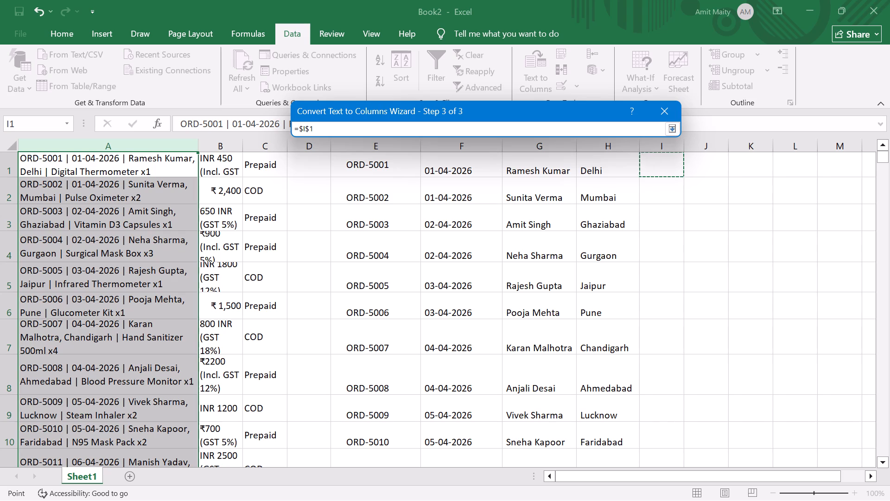
pyautogui.click(668, 129)
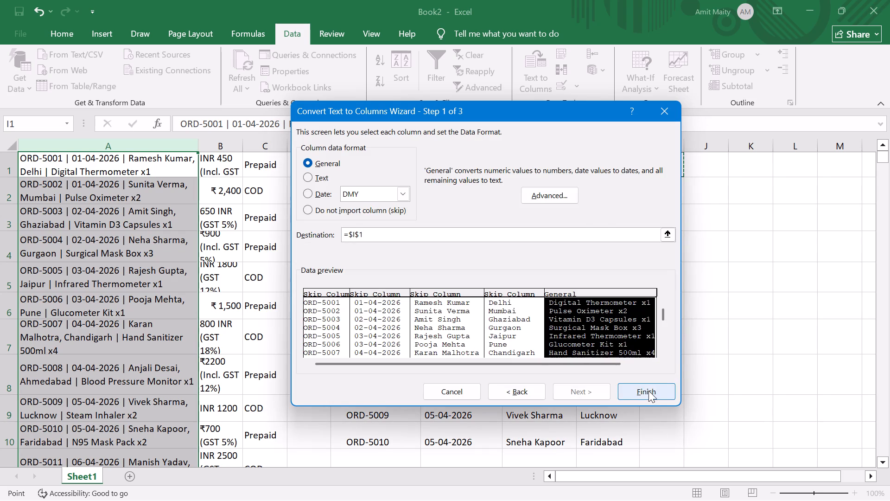
pyautogui.click(648, 391)
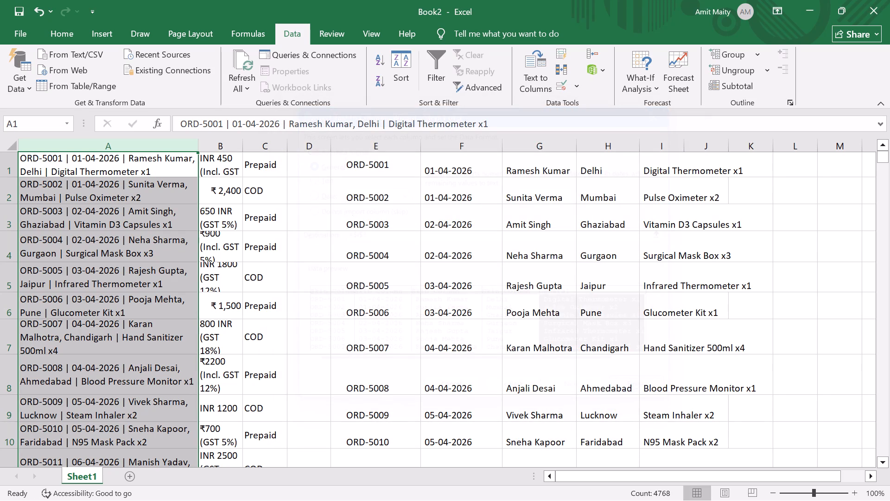
# Widen column I until the longest product descriptions fit inside it.
pyautogui.click(674, 151)
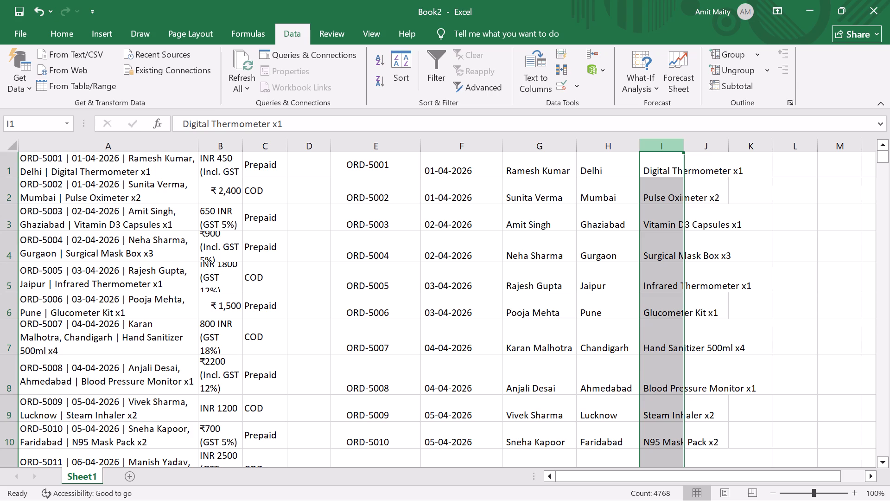
pyautogui.moveTo(683, 148); pyautogui.dragTo(738, 147)
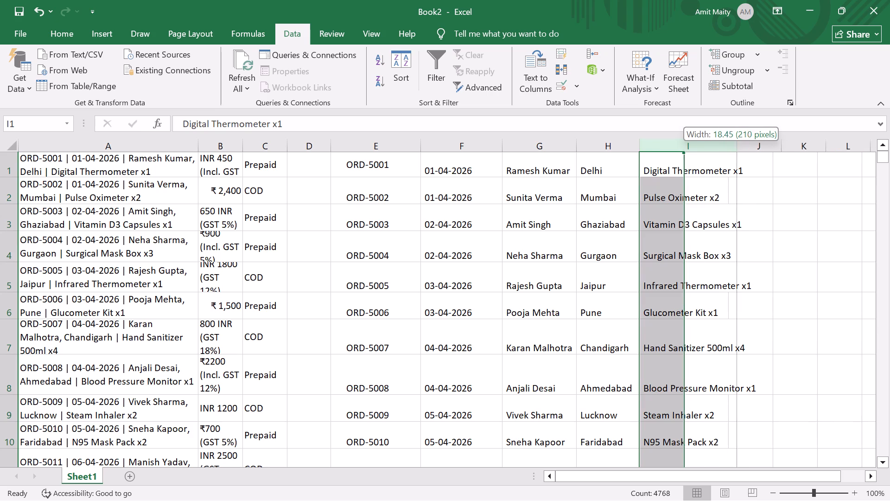
pyautogui.moveTo(738, 147); pyautogui.dragTo(743, 147)
pyautogui.click(761, 190)
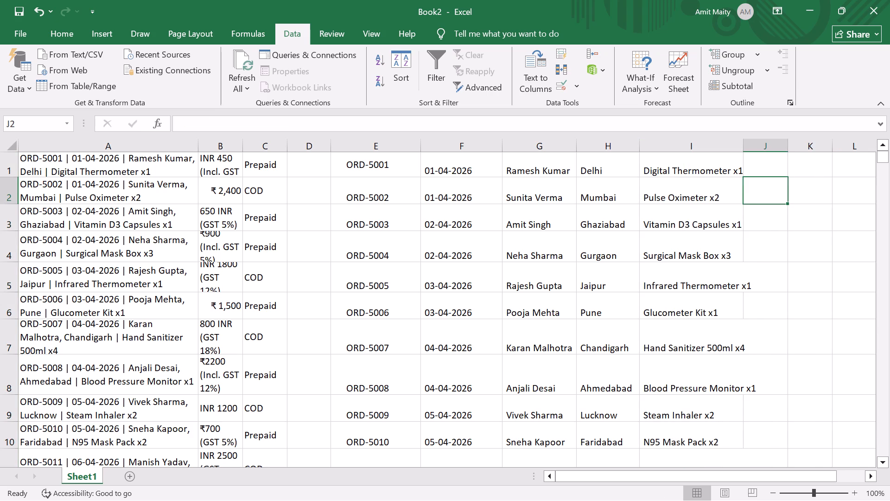
pyautogui.moveTo(744, 147); pyautogui.dragTo(762, 146)
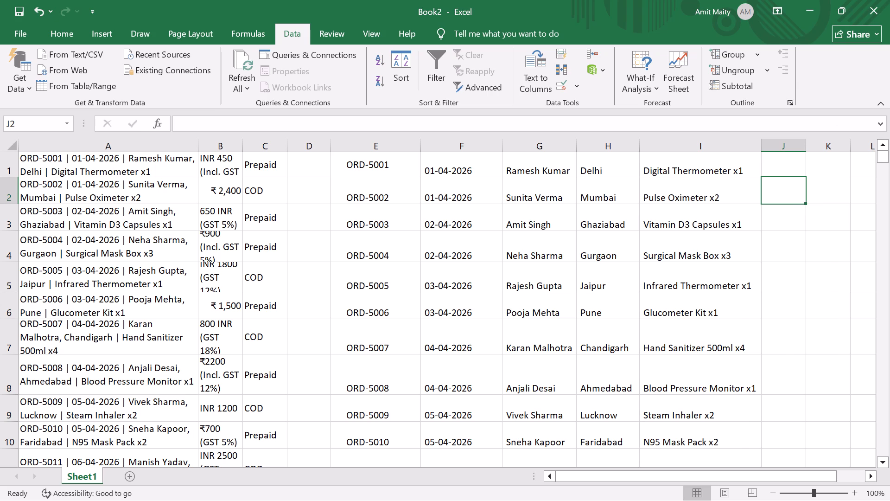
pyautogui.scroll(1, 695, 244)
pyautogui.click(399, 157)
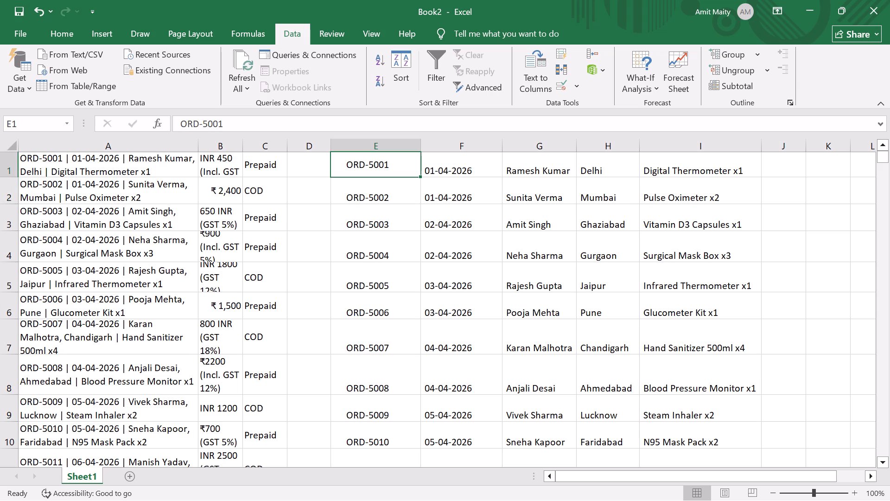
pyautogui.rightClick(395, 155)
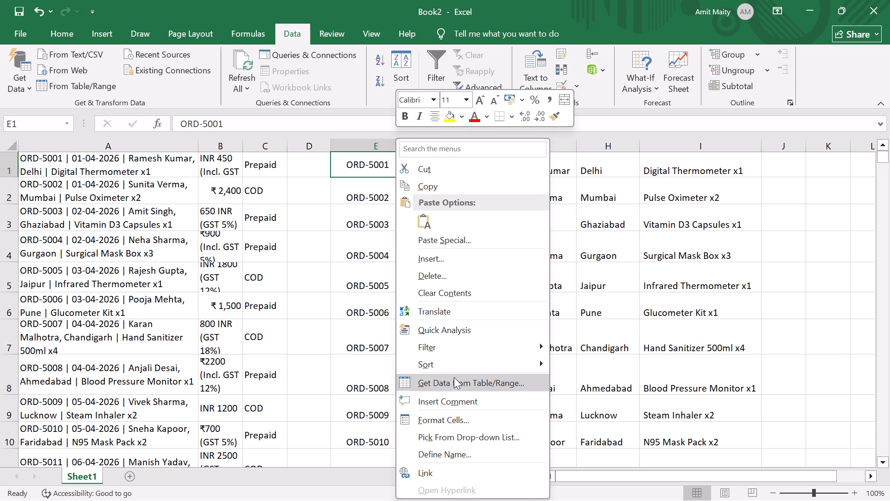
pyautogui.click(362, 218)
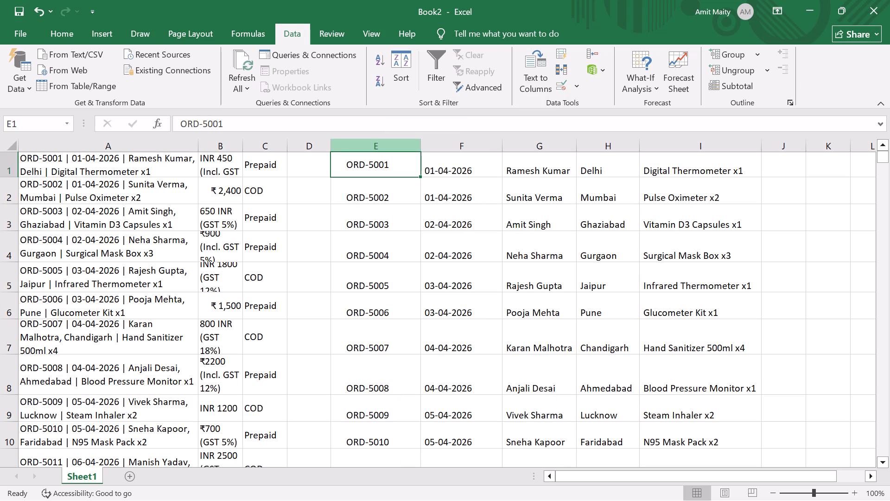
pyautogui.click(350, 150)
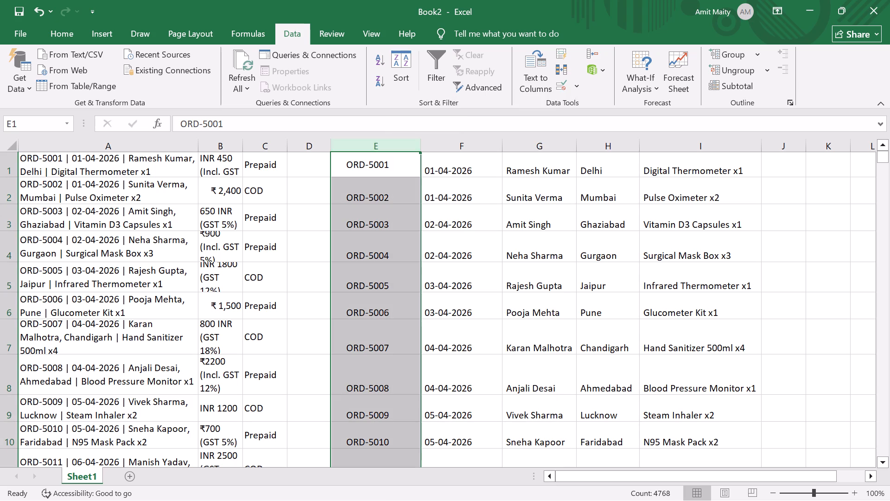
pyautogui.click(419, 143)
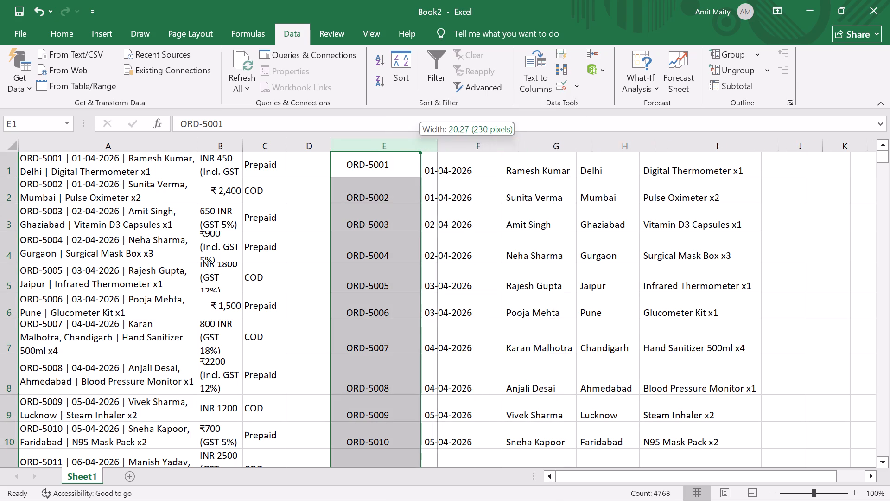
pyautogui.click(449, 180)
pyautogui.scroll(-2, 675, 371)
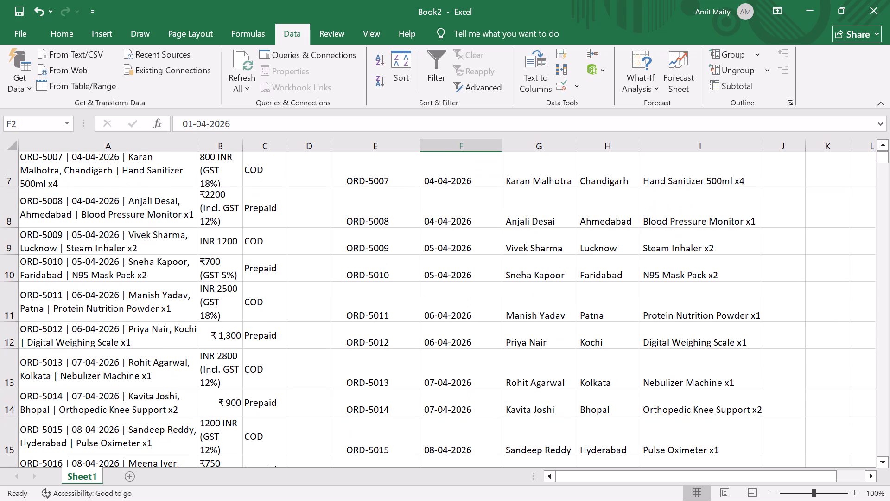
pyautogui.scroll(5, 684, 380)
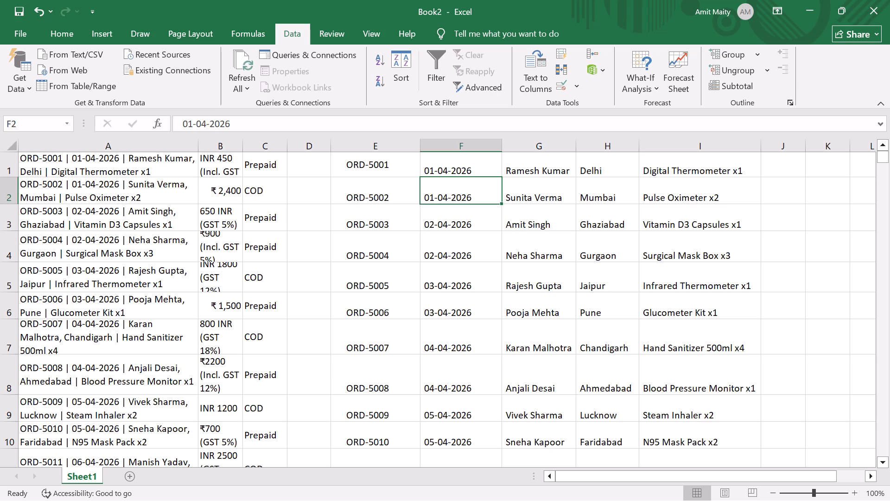
# Widen column B slightly so that more of the price and GST text fits on each line.
pyautogui.moveTo(242, 146); pyautogui.dragTo(254, 145)
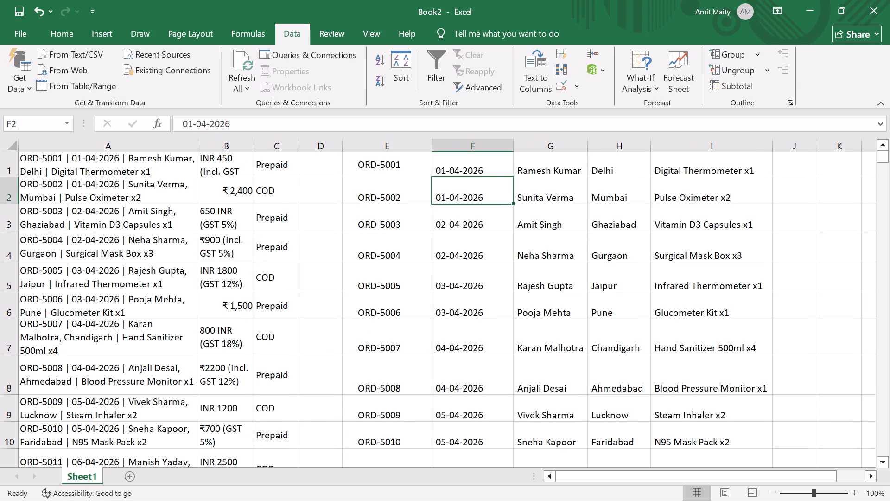
# Enter the plain order amounts from column B as examples in column J: 450 in J1, 2400 in J2 and 650 in J3.
pyautogui.doubleClick(792, 167)
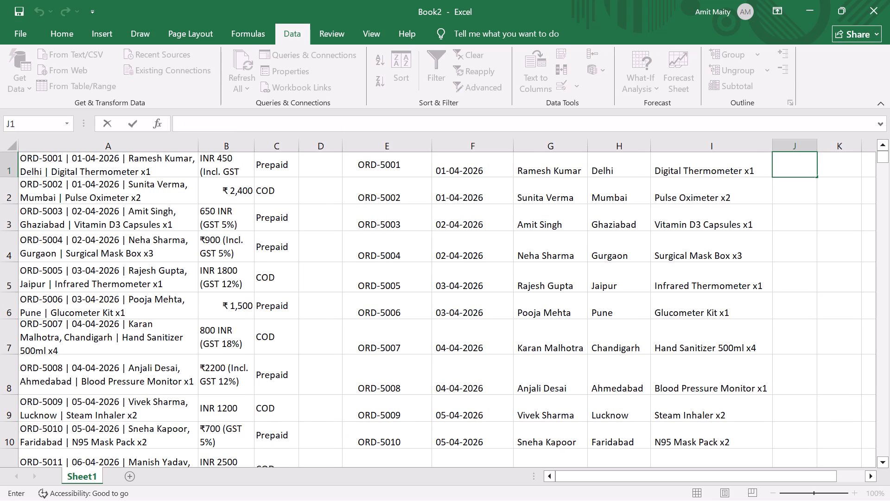
pyautogui.write('450')
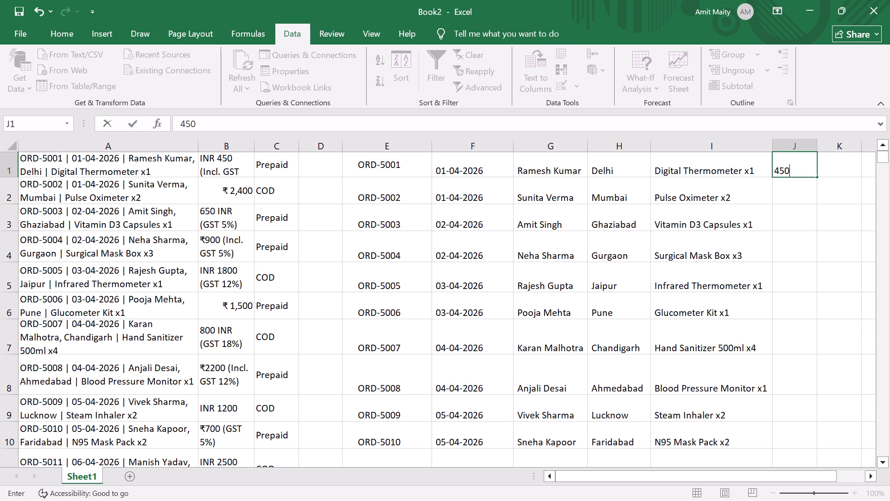
pyautogui.doubleClick(802, 188)
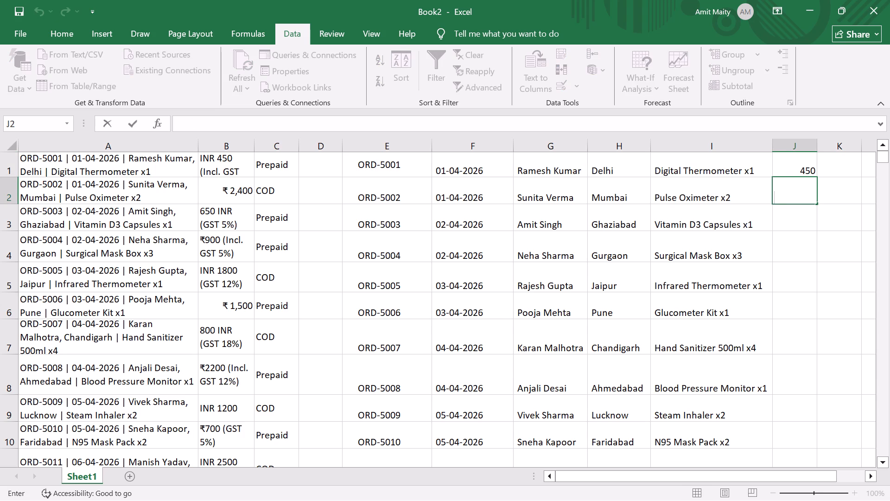
pyautogui.write('2400')
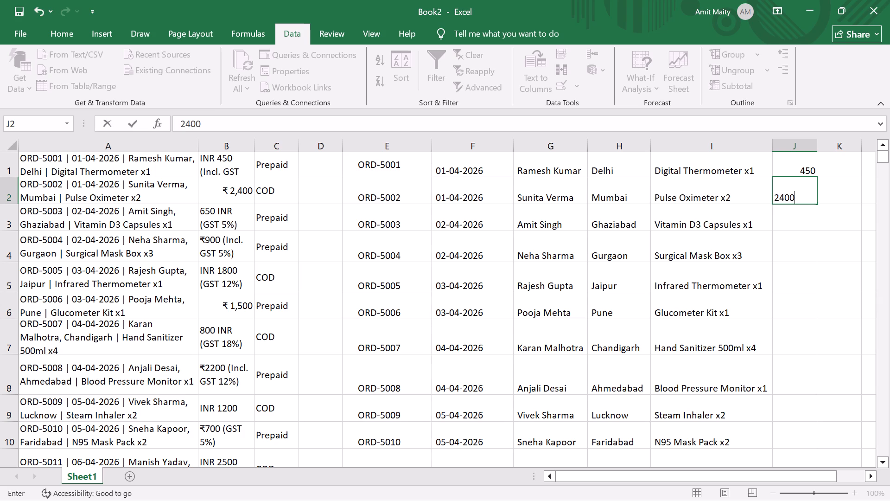
pyautogui.click(801, 210)
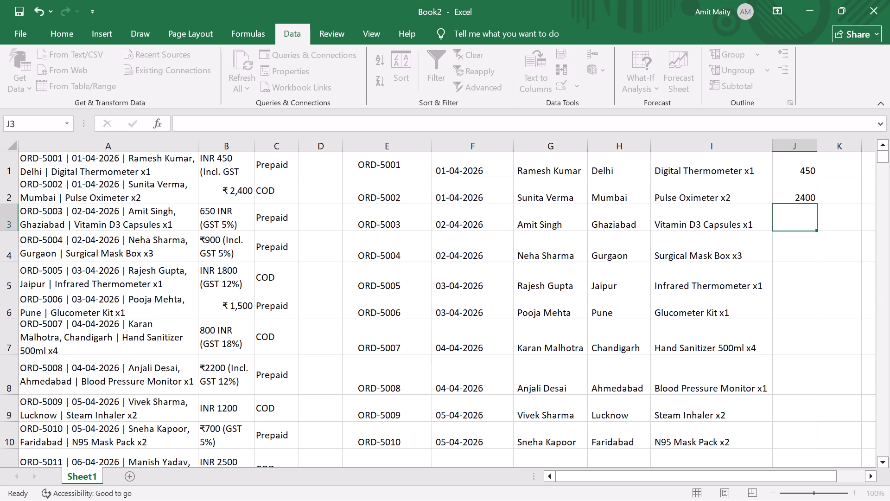
pyautogui.press('5')
pyautogui.press('BackSpace')
pyautogui.write('650')
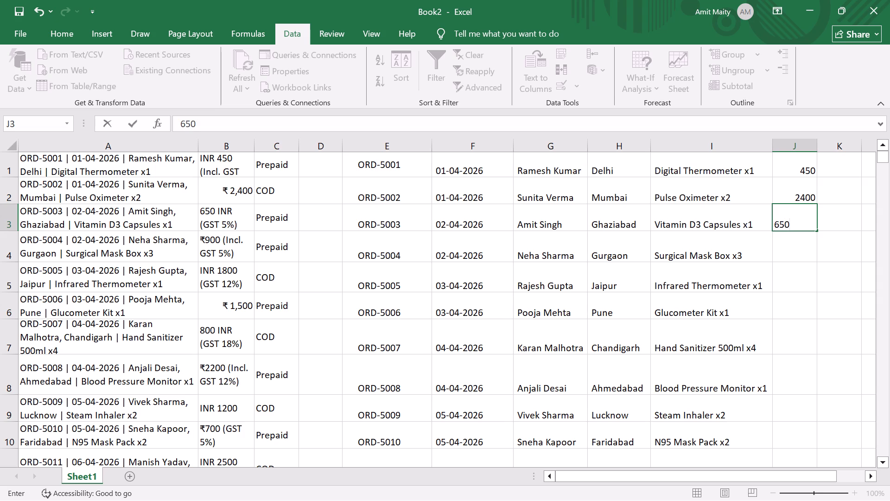
pyautogui.click(796, 242)
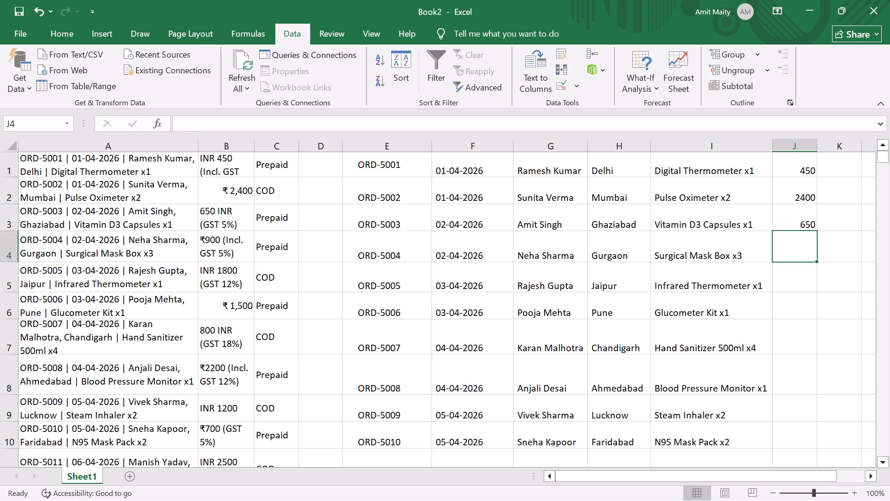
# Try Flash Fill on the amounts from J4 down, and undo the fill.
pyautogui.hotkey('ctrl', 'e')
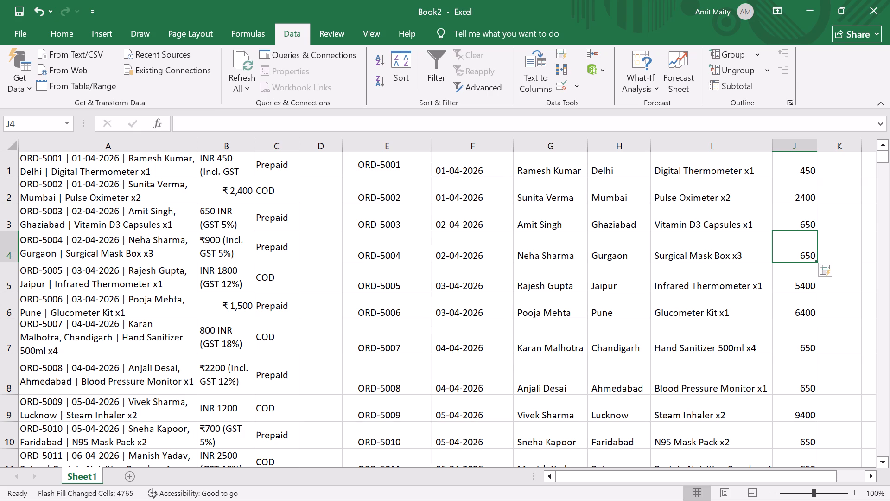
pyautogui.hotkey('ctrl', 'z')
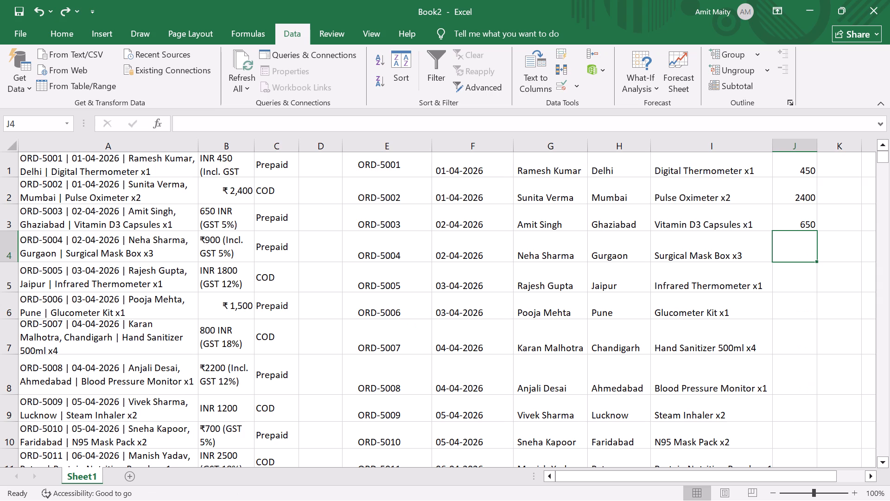
# Add two more example amounts to column J: 900 in J4 and 1500 in J5.
pyautogui.write('900')
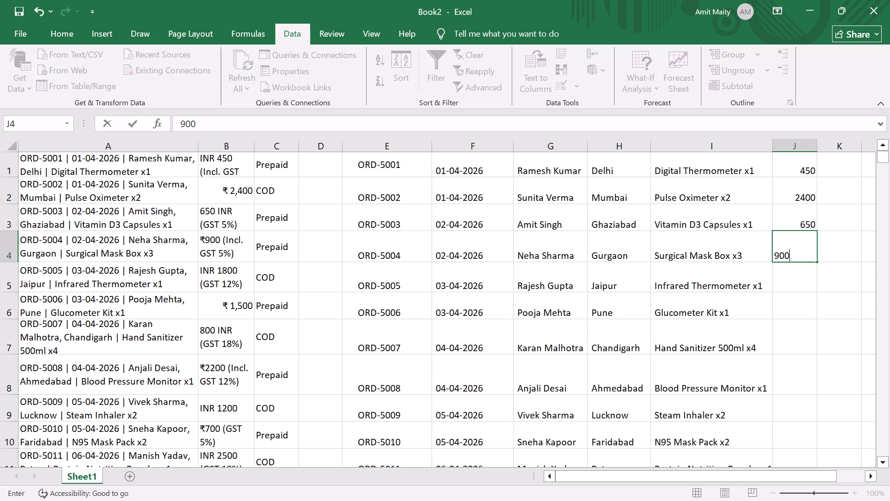
pyautogui.click(808, 272)
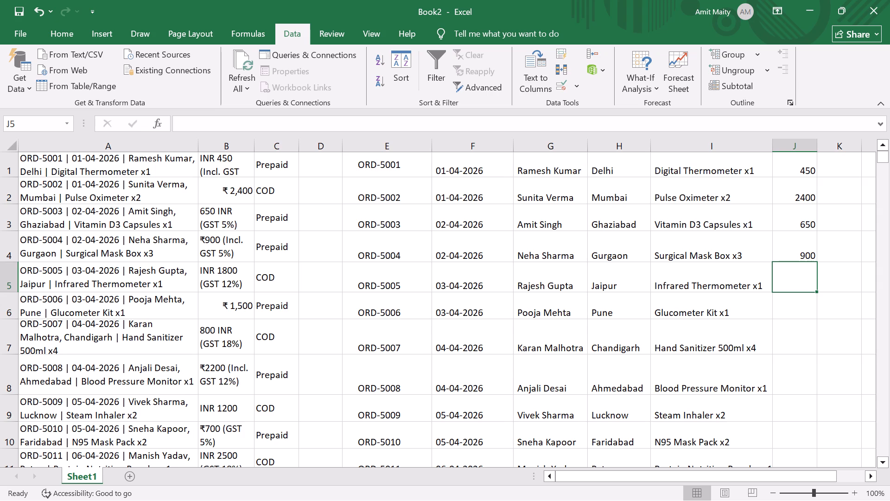
pyautogui.press('1')
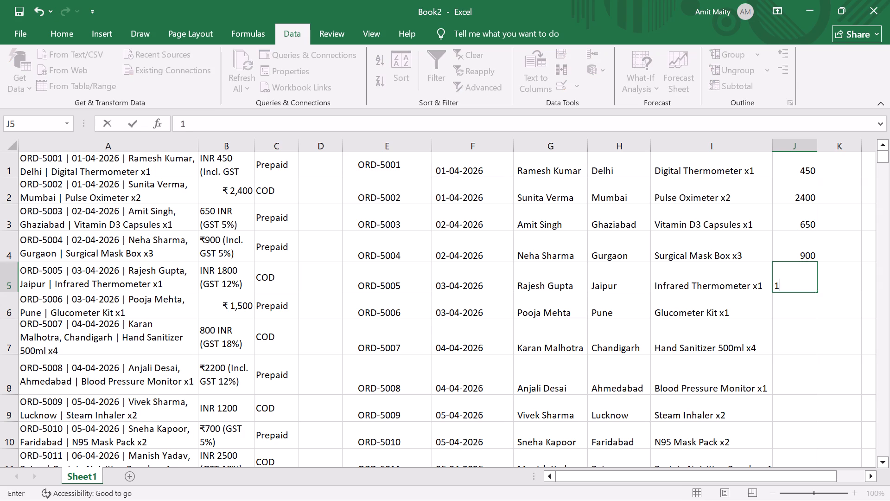
pyautogui.press('5')
pyautogui.write('00')
pyautogui.click(801, 313)
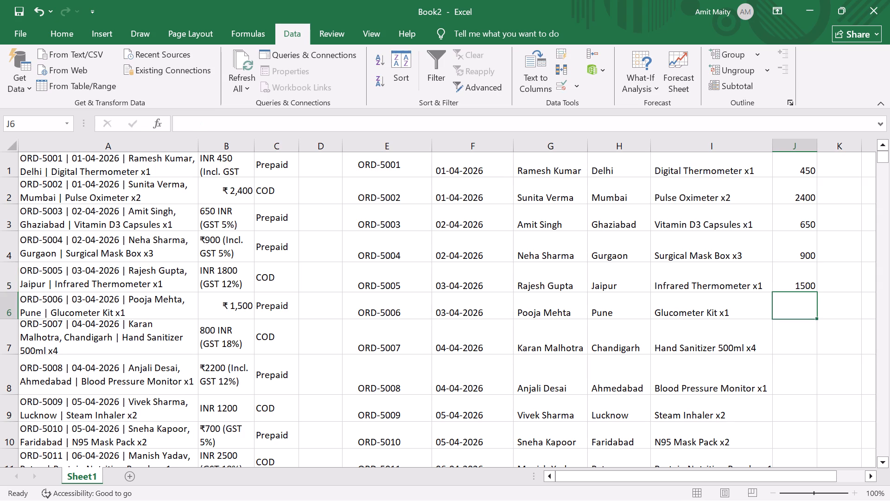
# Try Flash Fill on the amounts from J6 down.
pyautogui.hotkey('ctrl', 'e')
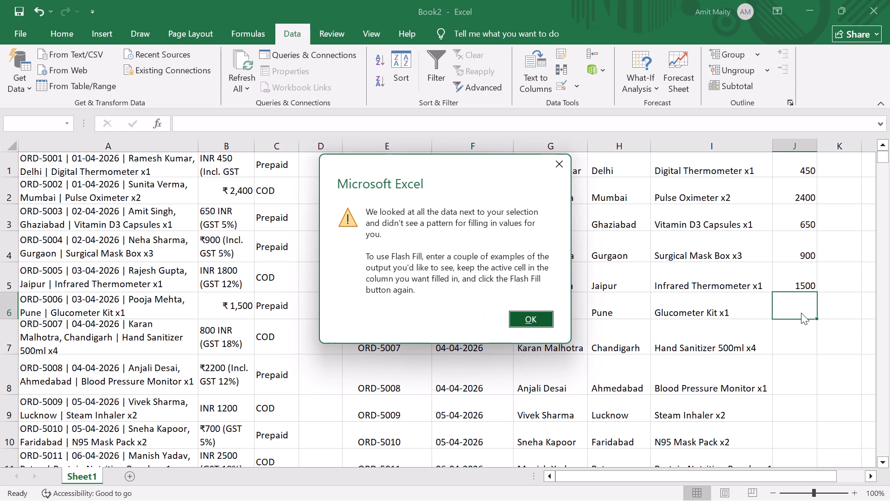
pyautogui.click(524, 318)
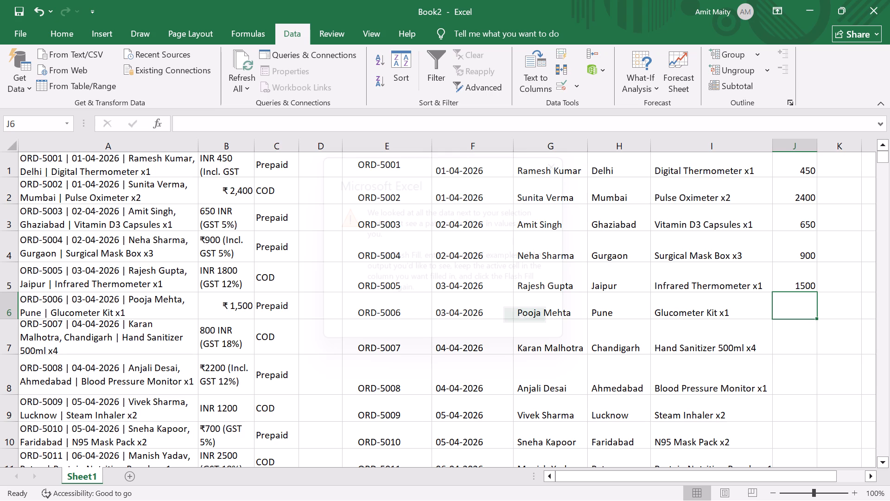
# Delete the empty column D so the split columns directly adjoin the original data.
pyautogui.click(317, 150)
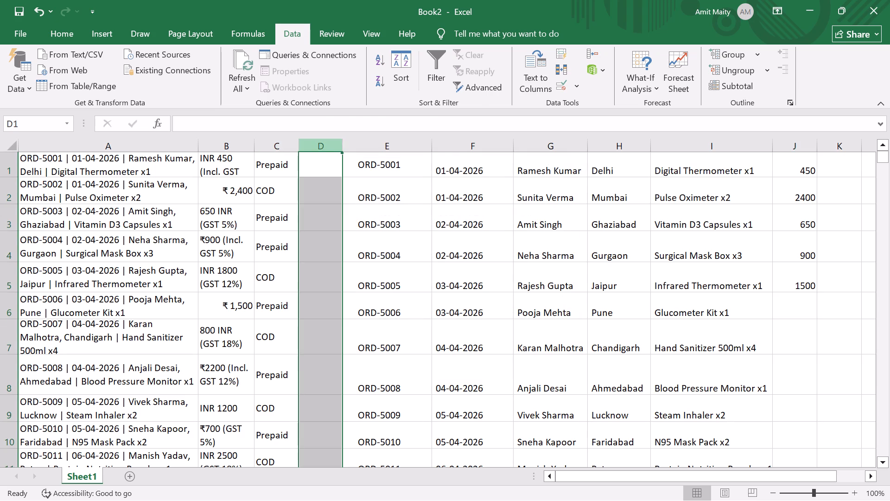
pyautogui.rightClick(321, 149)
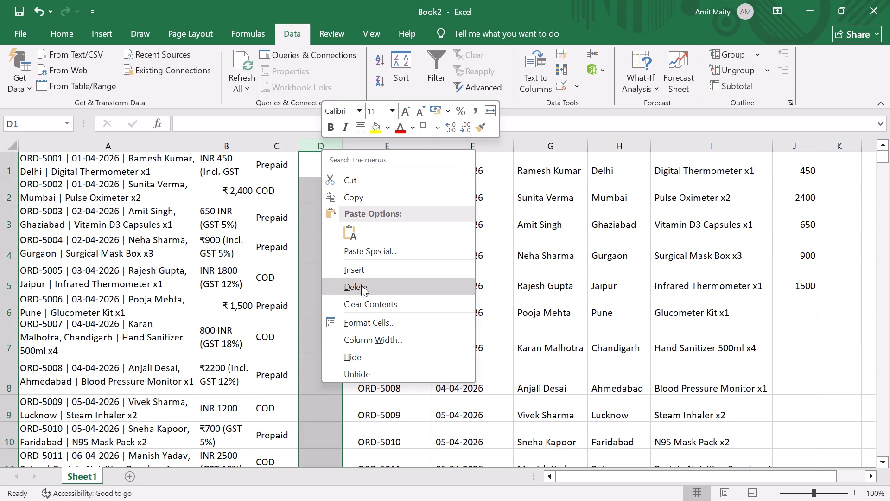
pyautogui.click(361, 285)
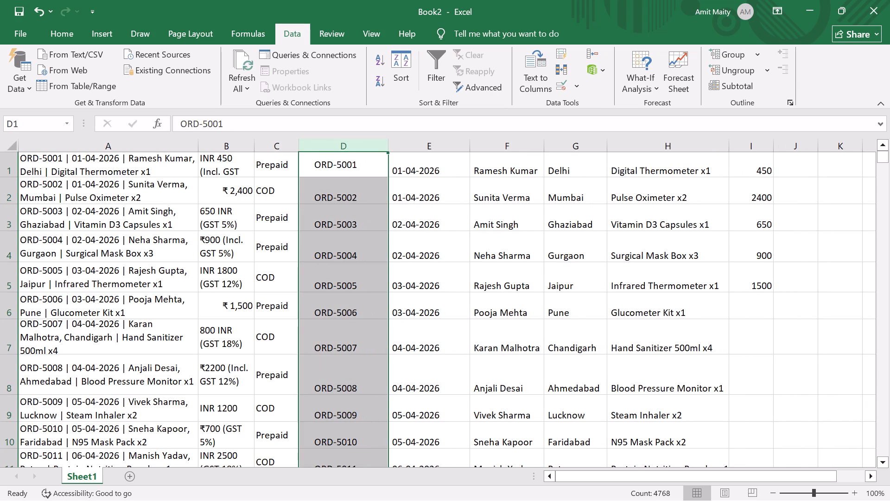
# Flash Fill the remaining order amounts in column I, starting from I6.
pyautogui.click(750, 301)
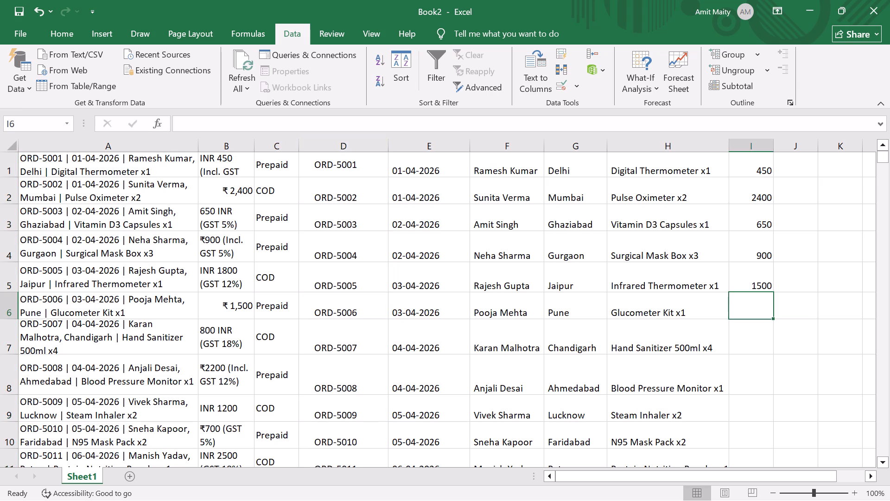
pyautogui.hotkey('ctrl', 'e')
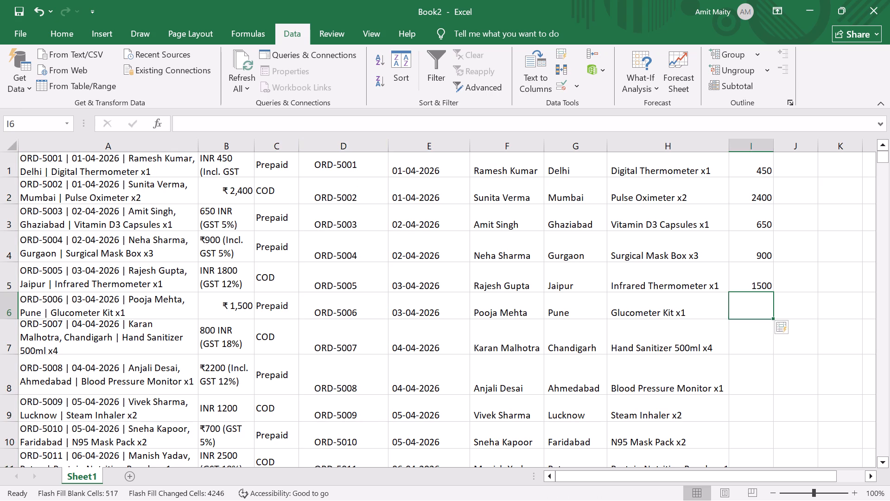
# Correct the amount for order ORD-5005 in I5 to 1800.
pyautogui.doubleClick(762, 287)
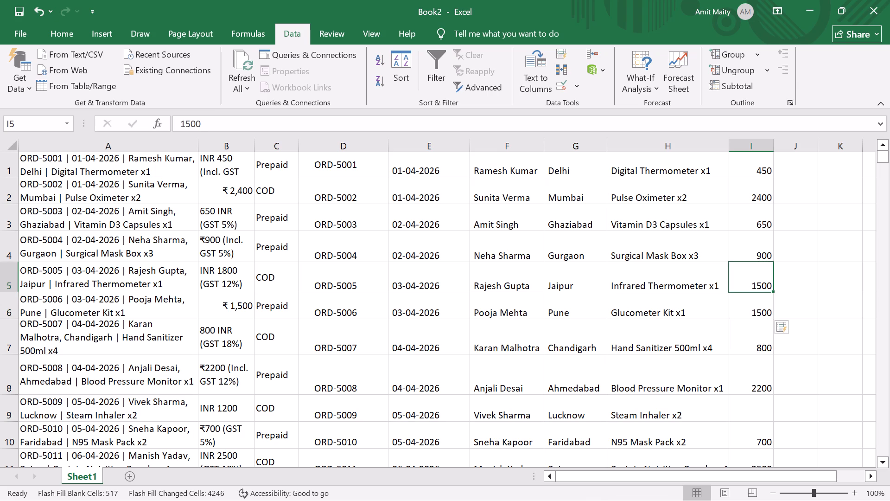
pyautogui.press('BackSpace')
pyautogui.press('8')
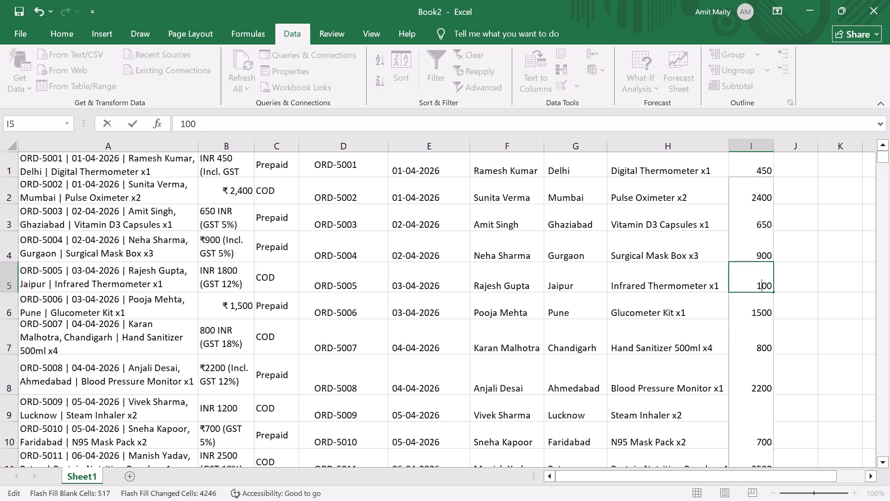
pyautogui.click(759, 379)
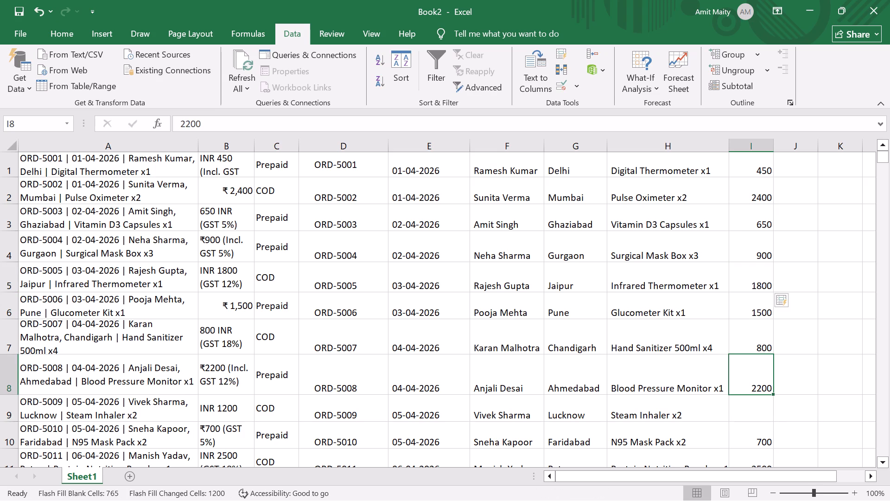
# Review the Flash Filled amounts in column I against the original amounts in column B.
pyautogui.click(757, 415)
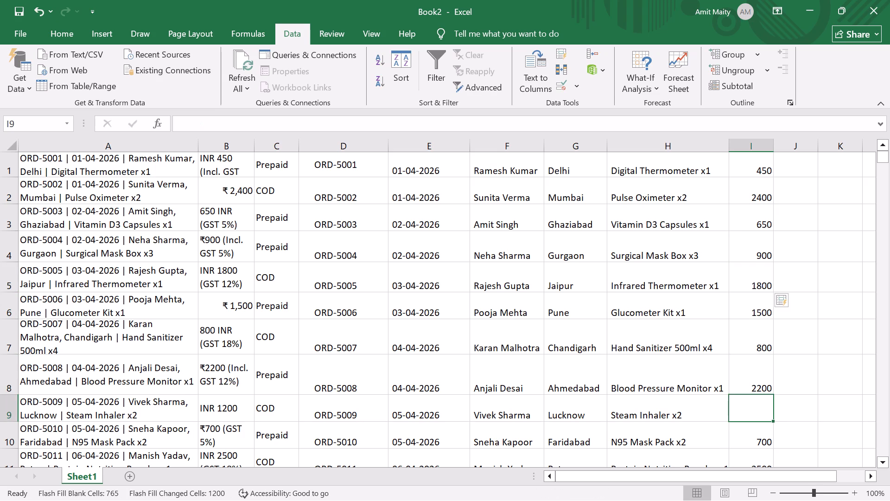
pyautogui.scroll(-3, 785, 381)
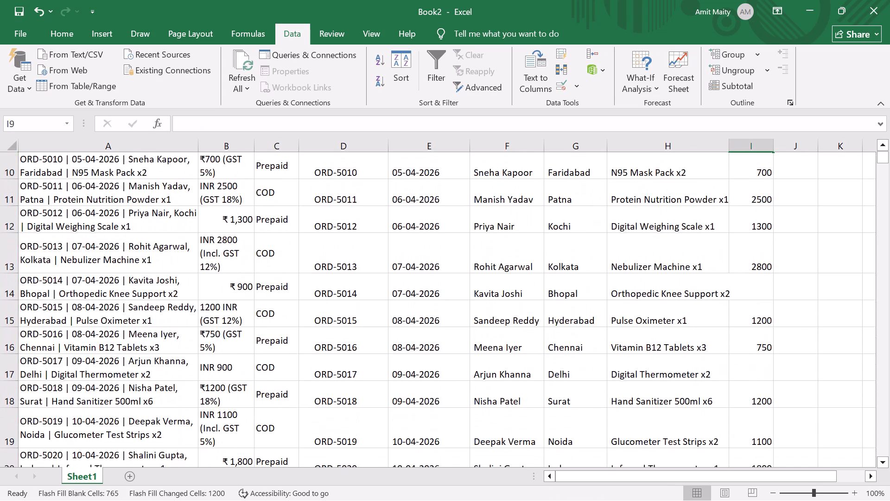
pyautogui.doubleClick(759, 291)
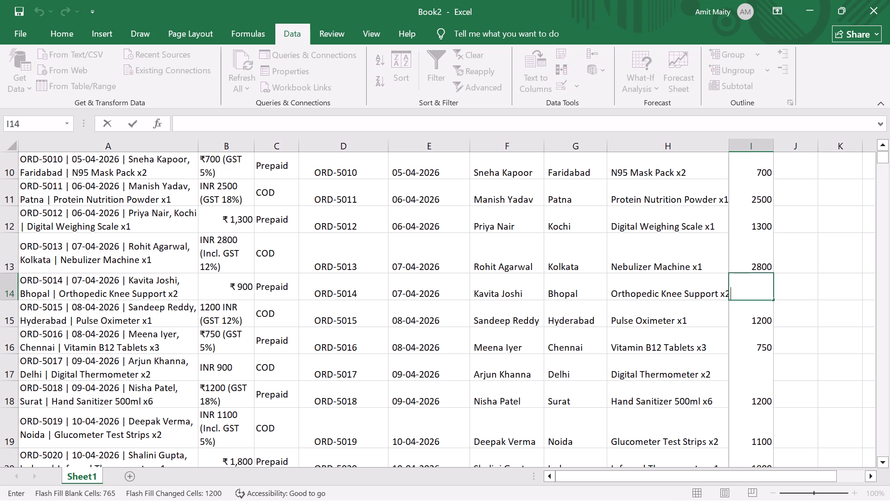
pyautogui.scroll(6, 759, 291)
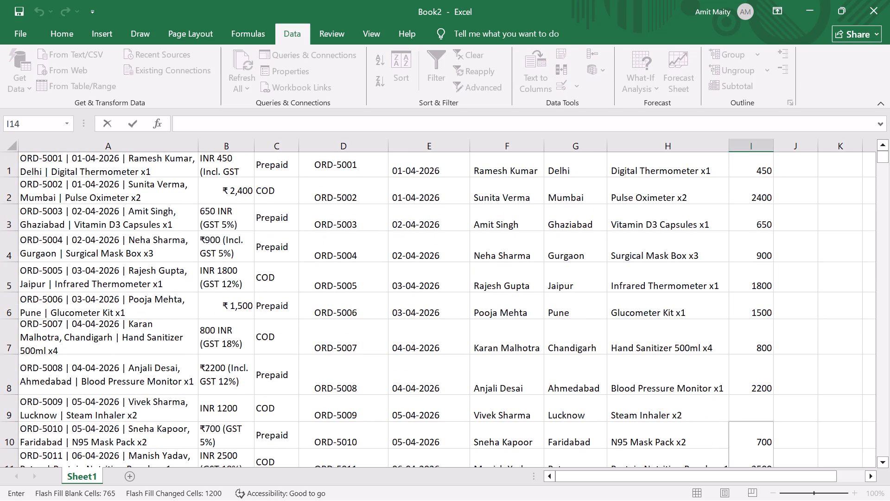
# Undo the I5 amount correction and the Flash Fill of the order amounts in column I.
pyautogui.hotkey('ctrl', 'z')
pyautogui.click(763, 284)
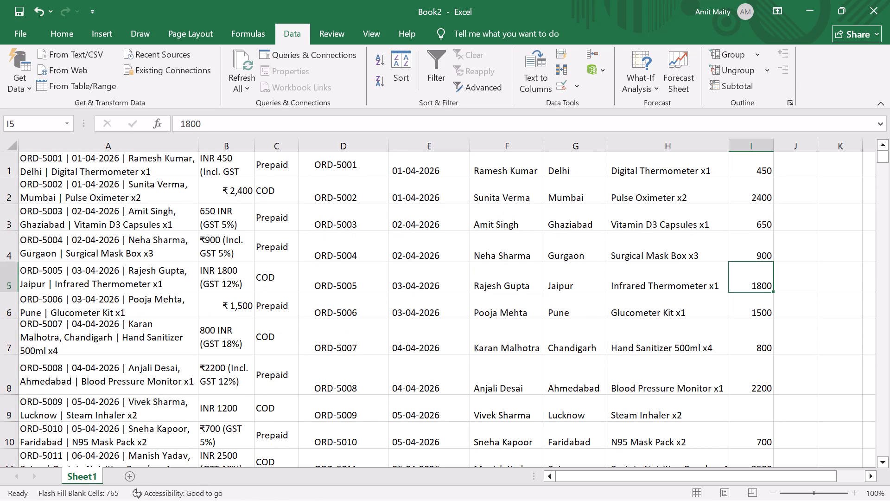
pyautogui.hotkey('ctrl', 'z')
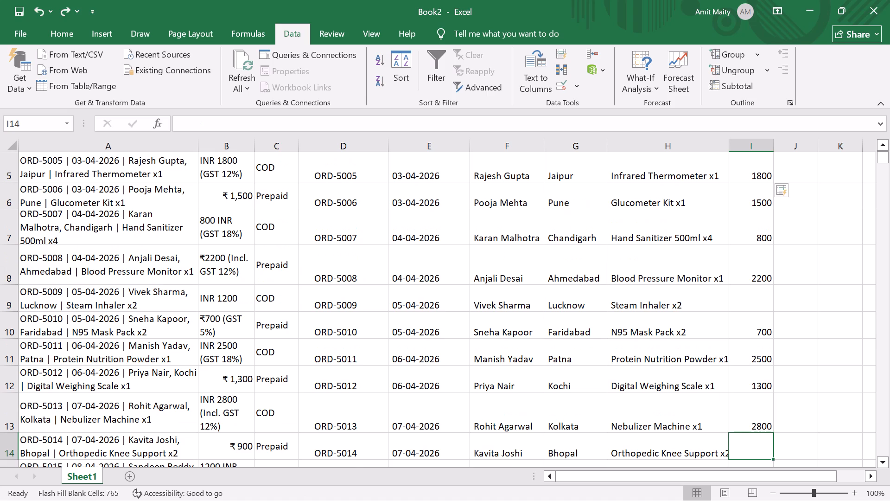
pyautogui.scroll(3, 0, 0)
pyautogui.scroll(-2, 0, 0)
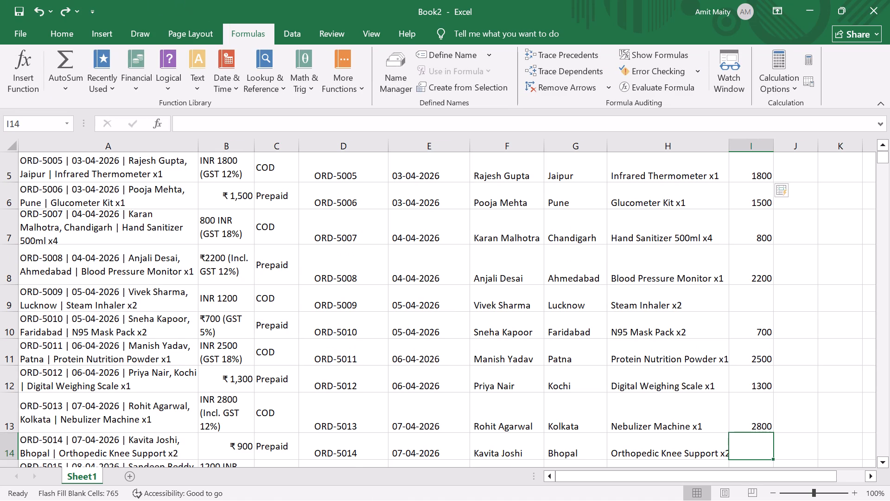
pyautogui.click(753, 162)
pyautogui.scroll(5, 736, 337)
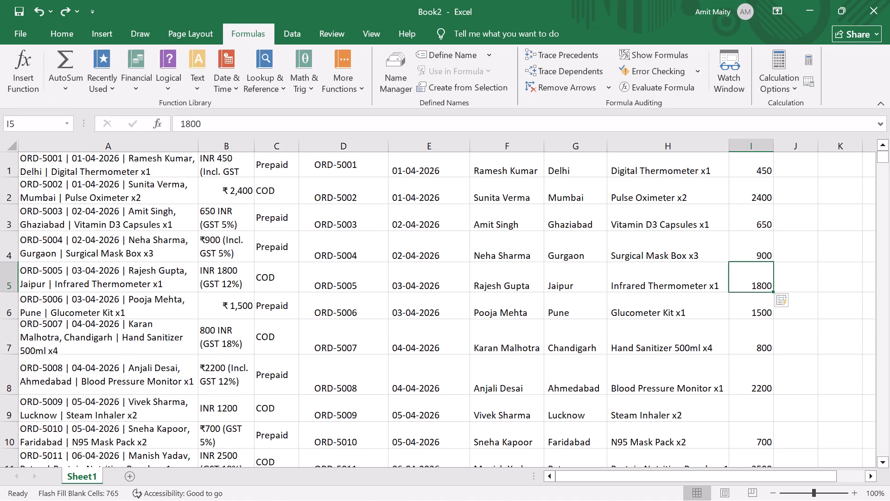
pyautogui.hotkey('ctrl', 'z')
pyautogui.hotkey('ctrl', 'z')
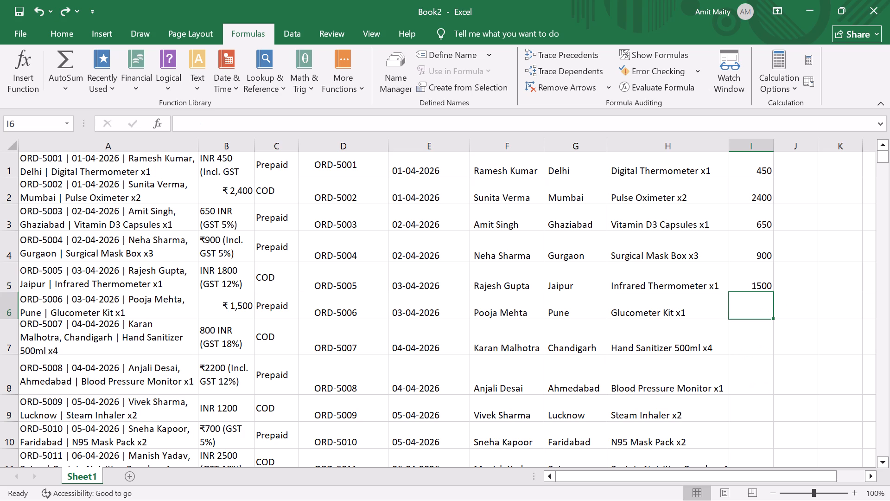
# Set the amount for order ORD-5005 in I5 to 1800.
pyautogui.doubleClick(763, 285)
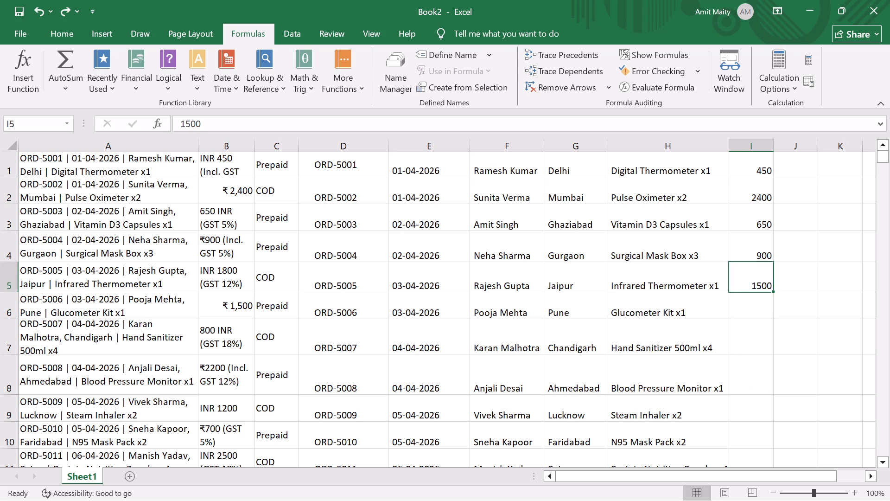
pyautogui.press('BackSpace')
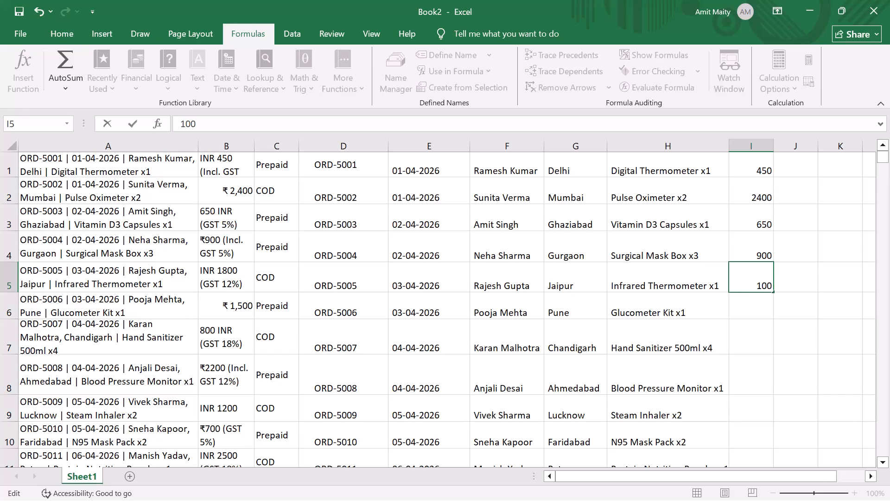
pyautogui.press('8')
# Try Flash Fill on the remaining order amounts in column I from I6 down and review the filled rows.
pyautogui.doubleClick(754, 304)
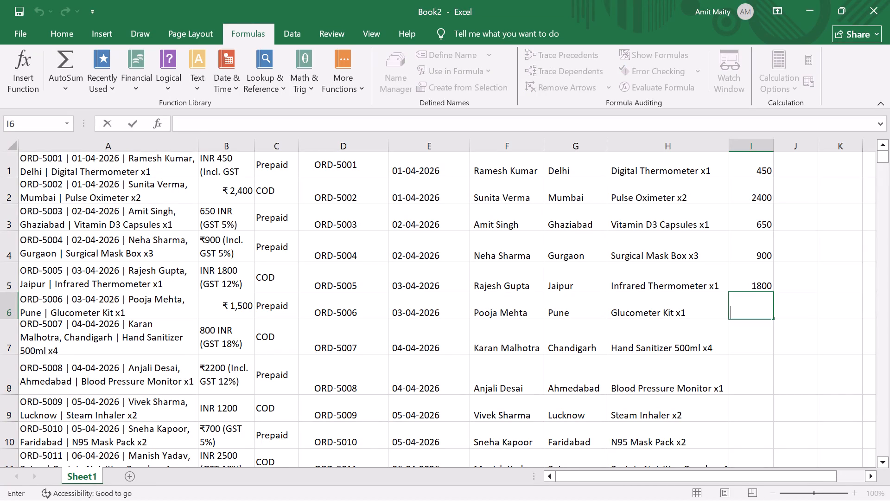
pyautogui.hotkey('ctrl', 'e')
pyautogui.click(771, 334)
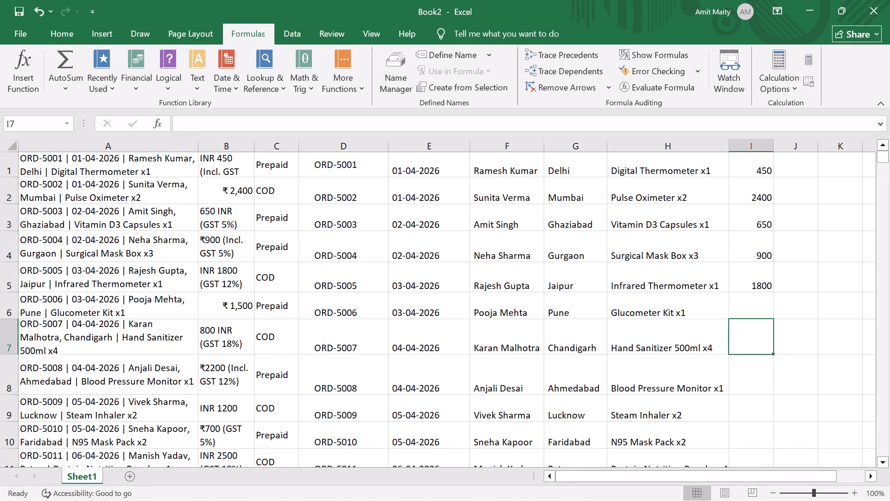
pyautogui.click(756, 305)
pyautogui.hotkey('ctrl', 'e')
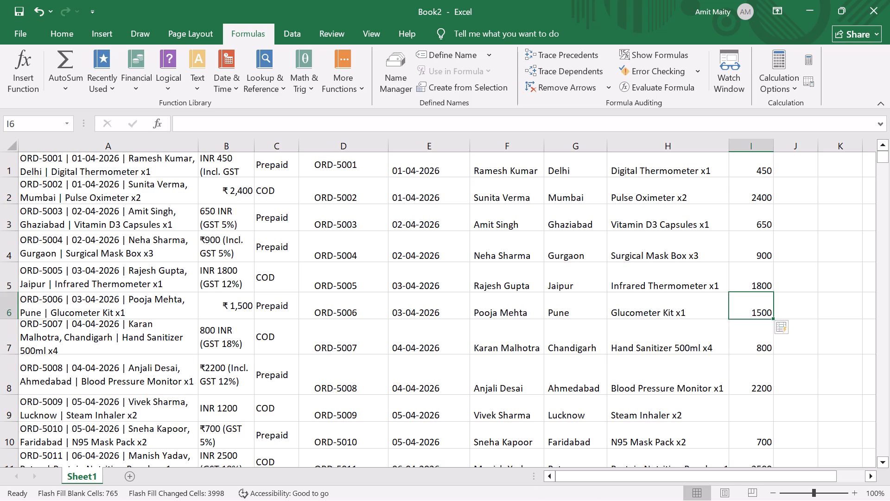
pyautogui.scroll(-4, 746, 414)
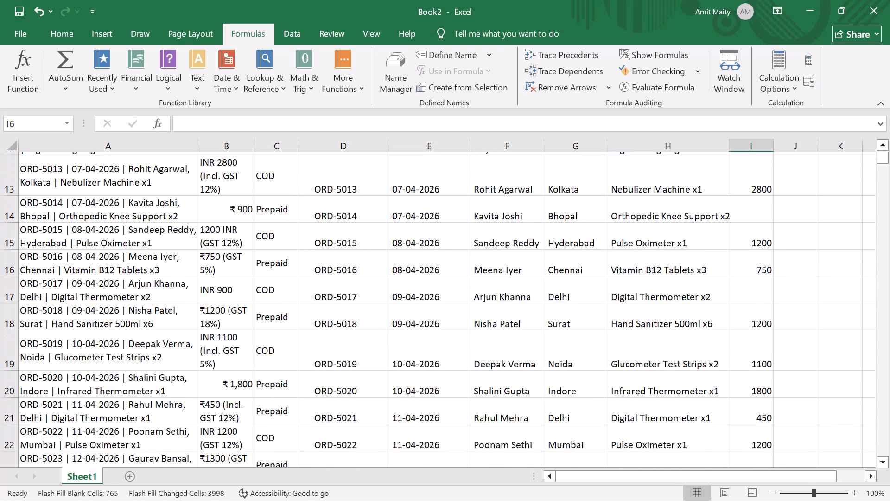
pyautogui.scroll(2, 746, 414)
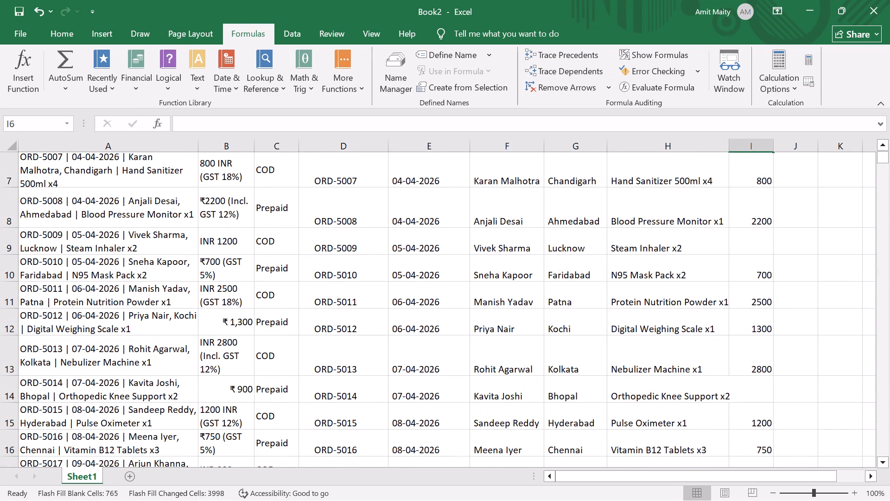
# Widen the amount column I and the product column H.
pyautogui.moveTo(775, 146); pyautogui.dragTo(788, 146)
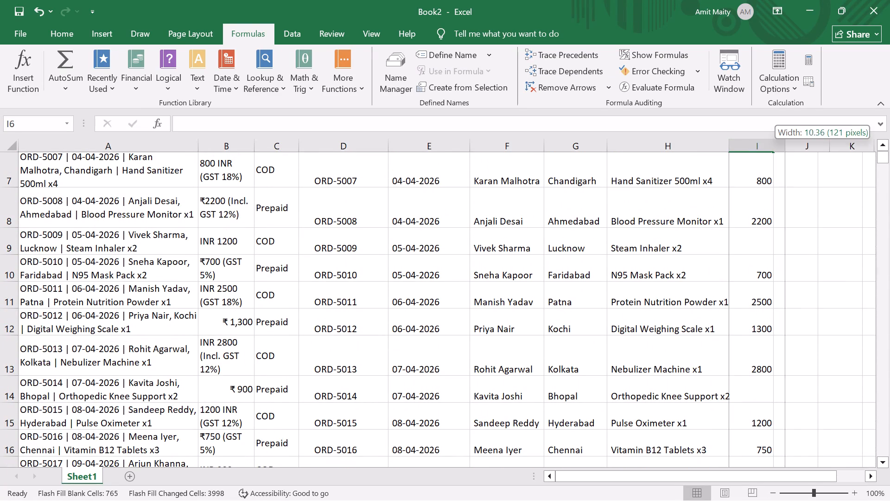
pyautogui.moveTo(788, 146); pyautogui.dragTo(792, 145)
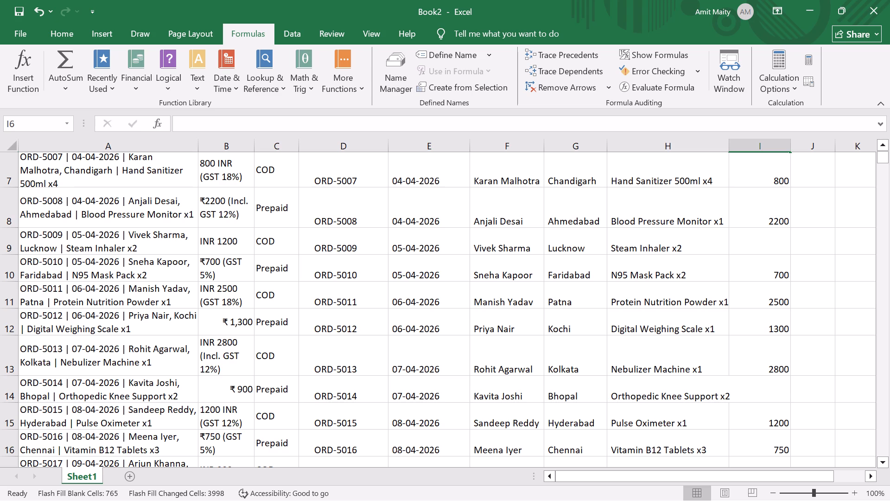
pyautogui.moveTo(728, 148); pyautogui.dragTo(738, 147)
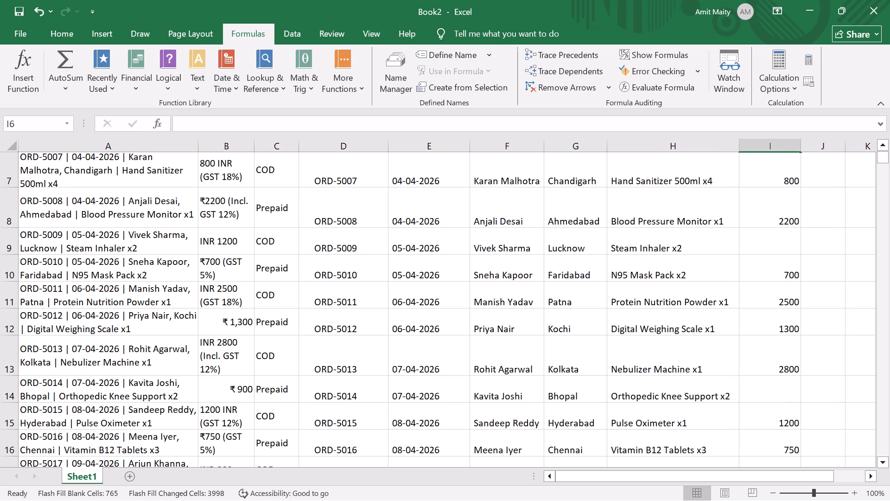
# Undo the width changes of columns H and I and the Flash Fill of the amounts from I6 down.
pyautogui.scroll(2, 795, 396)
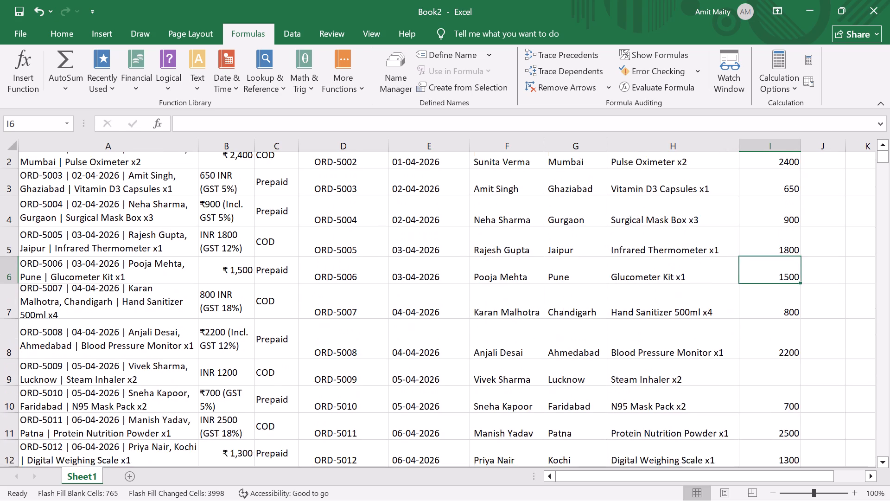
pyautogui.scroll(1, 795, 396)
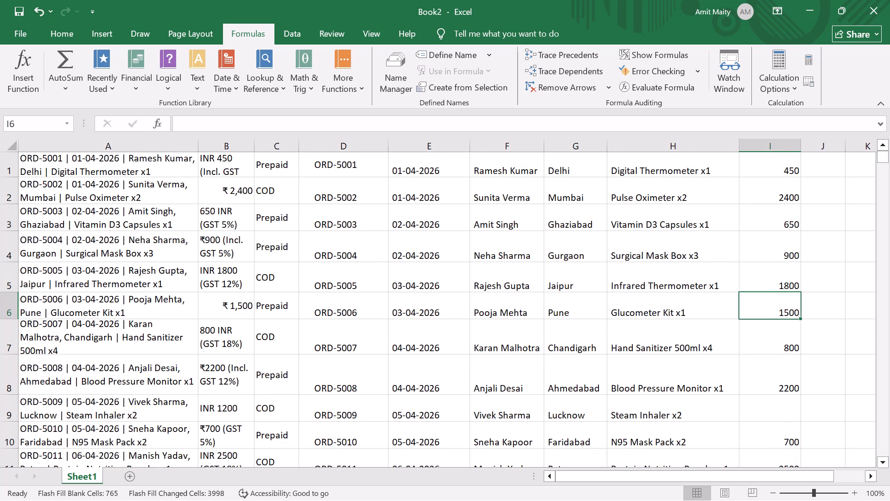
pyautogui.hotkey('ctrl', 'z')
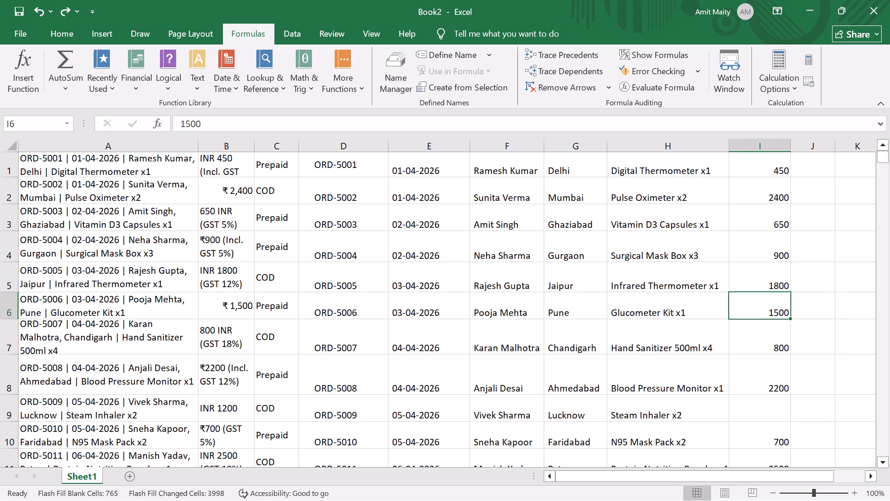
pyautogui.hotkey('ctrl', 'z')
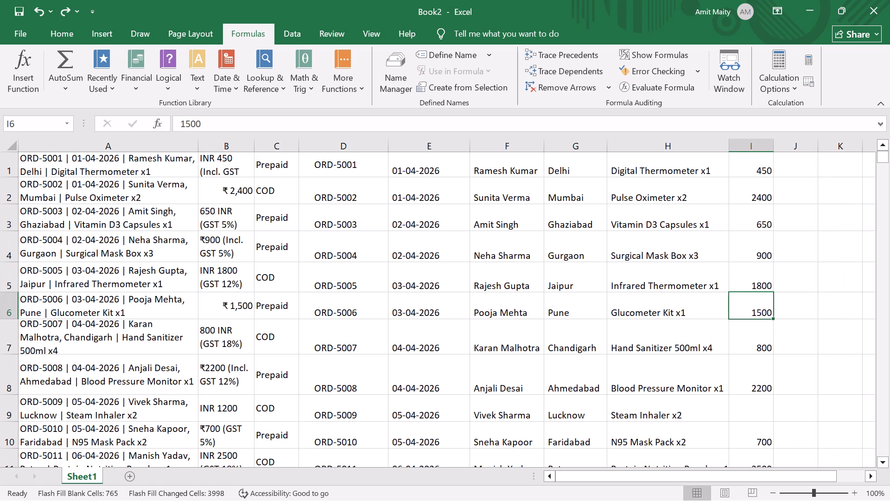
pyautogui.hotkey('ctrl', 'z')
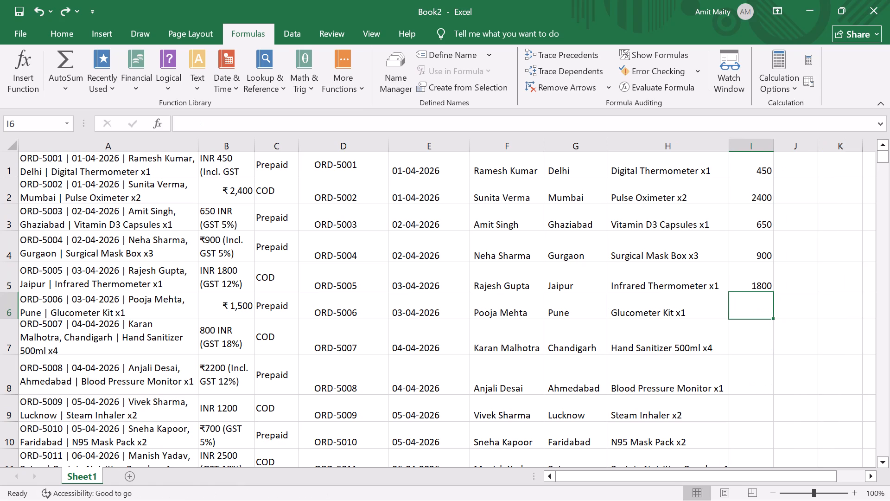
# Widen column H slightly so the longer product names fit.
pyautogui.moveTo(730, 150); pyautogui.dragTo(737, 149)
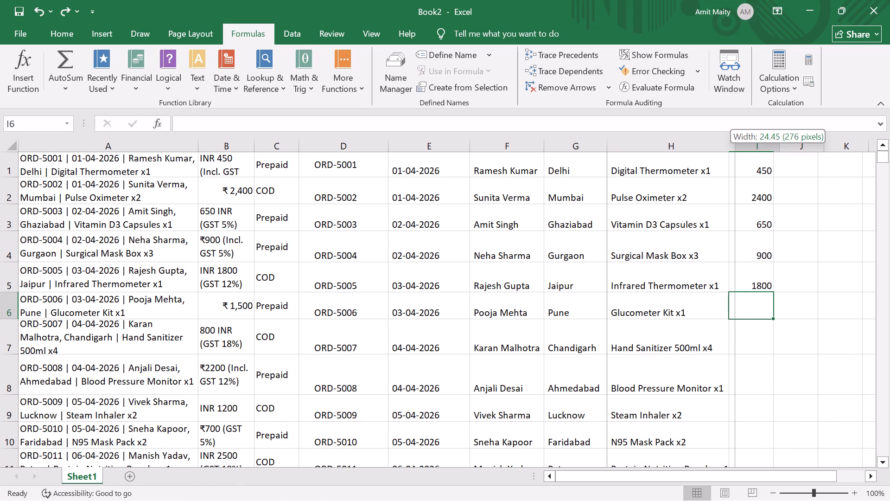
pyautogui.moveTo(737, 149); pyautogui.dragTo(740, 149)
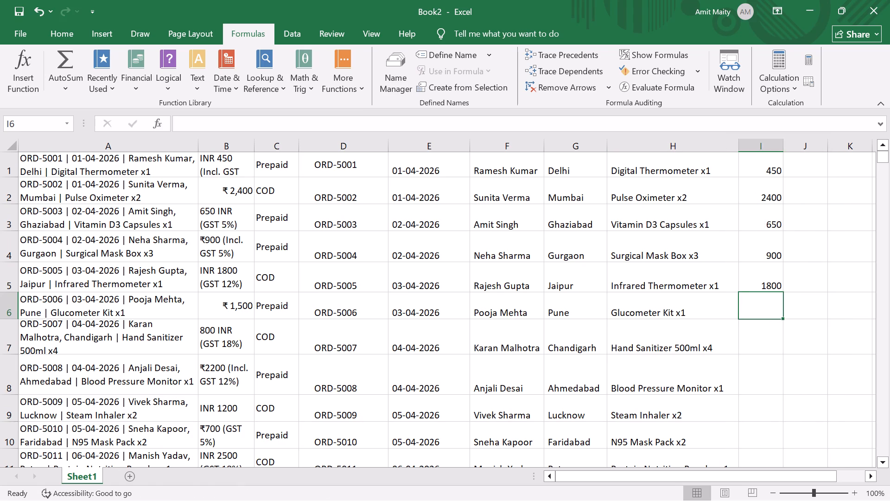
# Enter the amounts 1500 in I6 for order ORD-5006 and 800 in I7 for order ORD-5007.
pyautogui.doubleClick(756, 314)
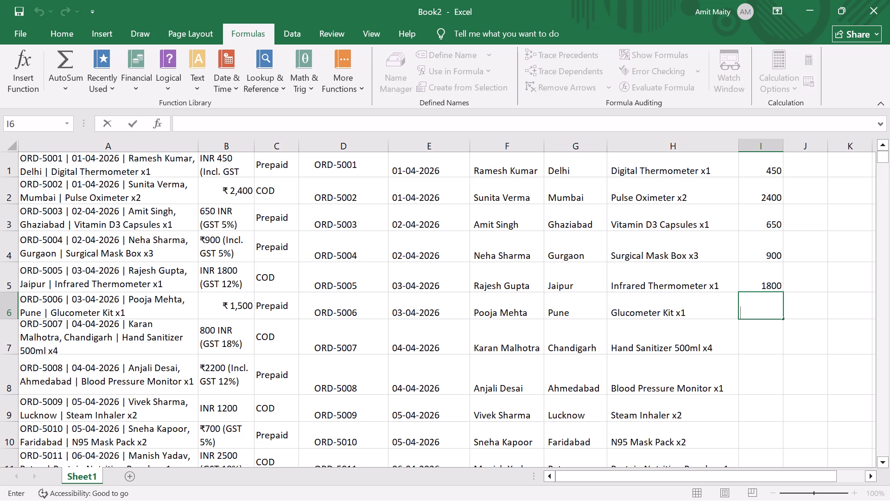
pyautogui.write('15')
pyautogui.write('00')
pyautogui.click(751, 337)
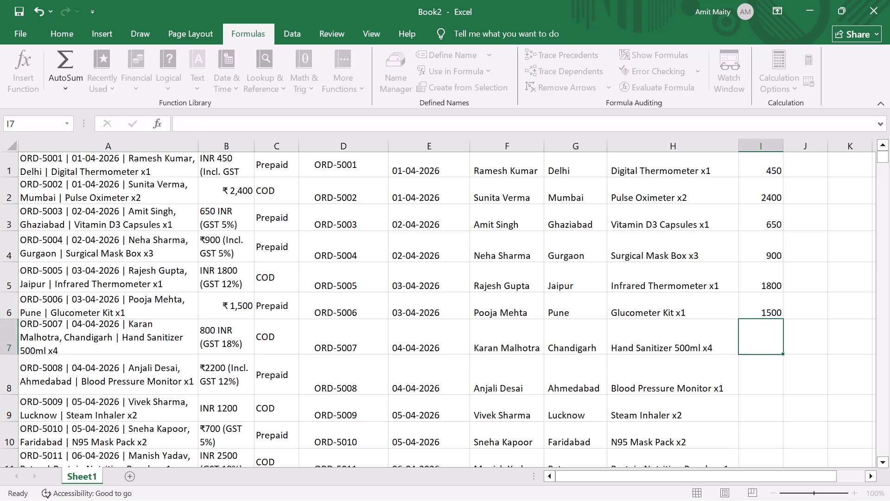
pyautogui.write('800')
# Flash Fill the remaining order amounts in column I, starting from I8.
pyautogui.click(751, 364)
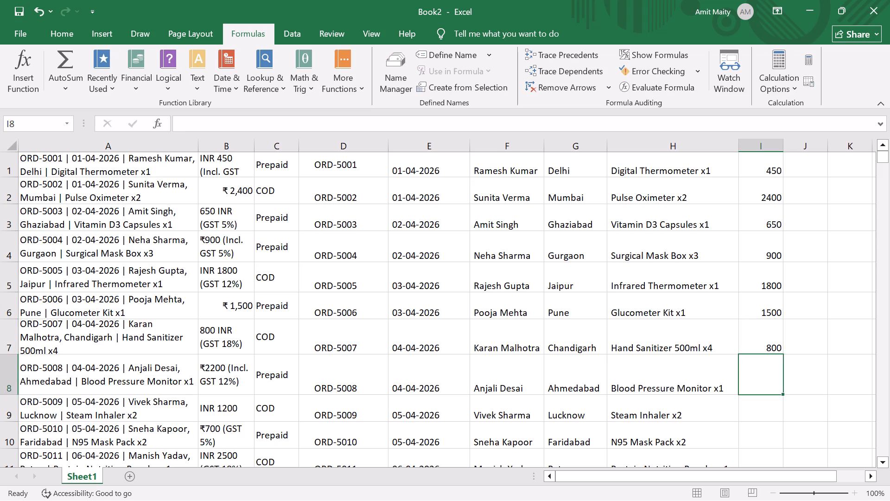
pyautogui.hotkey('ctrl', 'e')
# Examine the Flash Filled amounts down column I against column B for missing or wrong values.
pyautogui.scroll(-3, 763, 420)
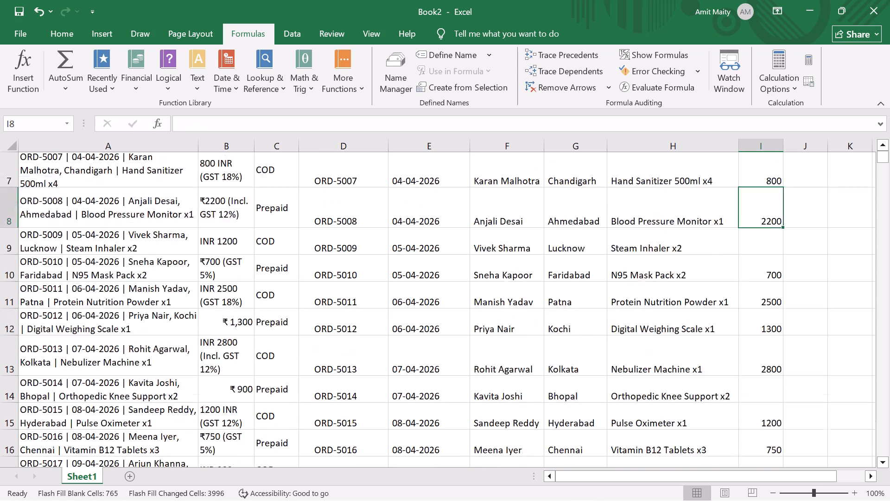
pyautogui.scroll(-6, 763, 420)
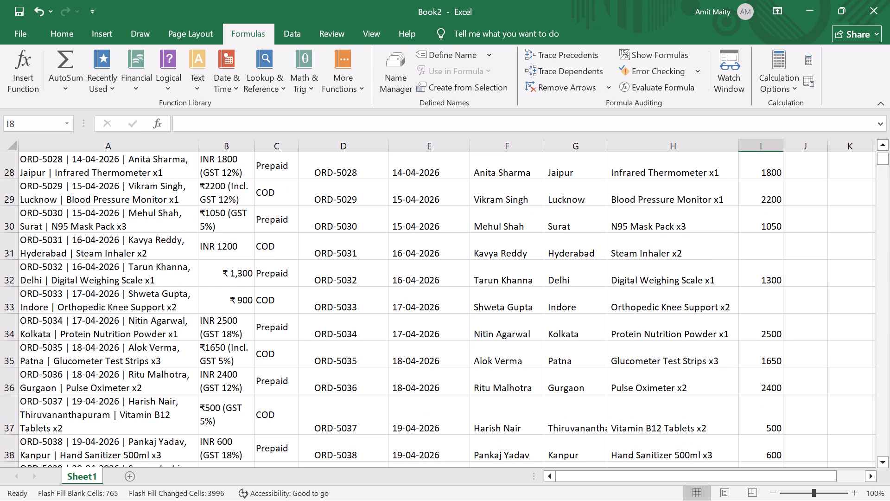
pyautogui.scroll(-1, 775, 336)
pyautogui.scroll(-14, 782, 405)
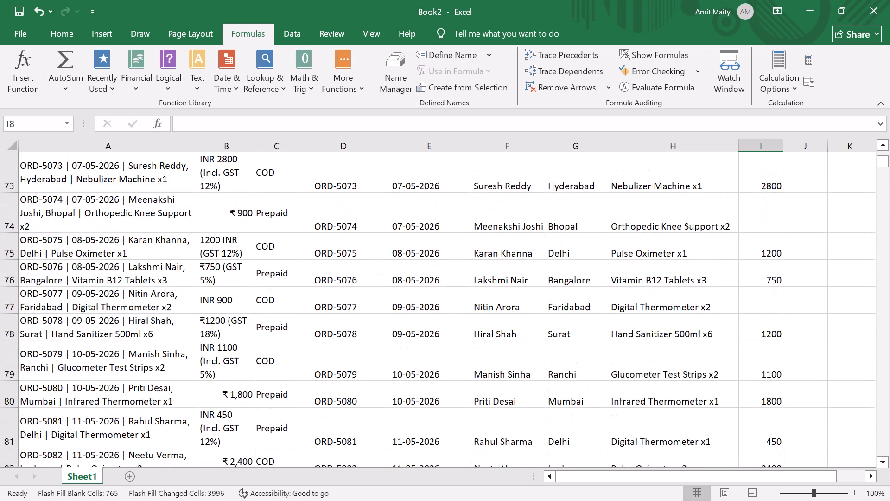
pyautogui.scroll(-11, 783, 410)
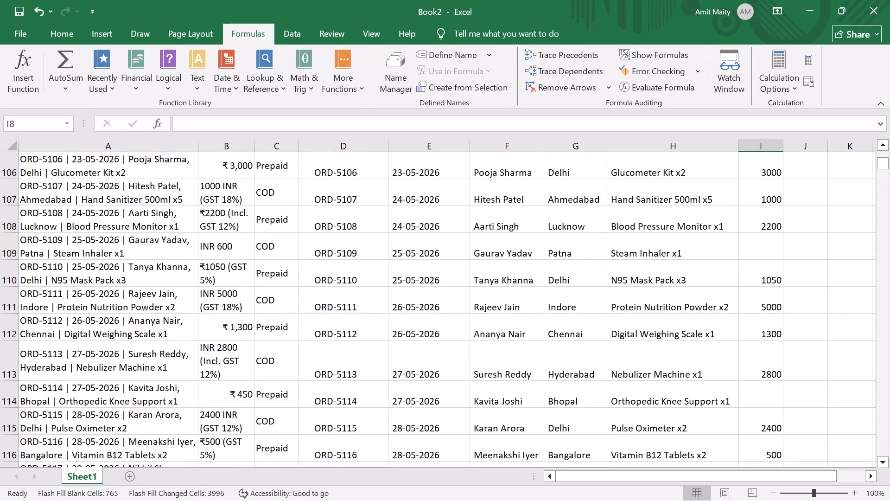
# Undo the Flash Fill of the order amounts in column I.
pyautogui.scroll(8, 776, 345)
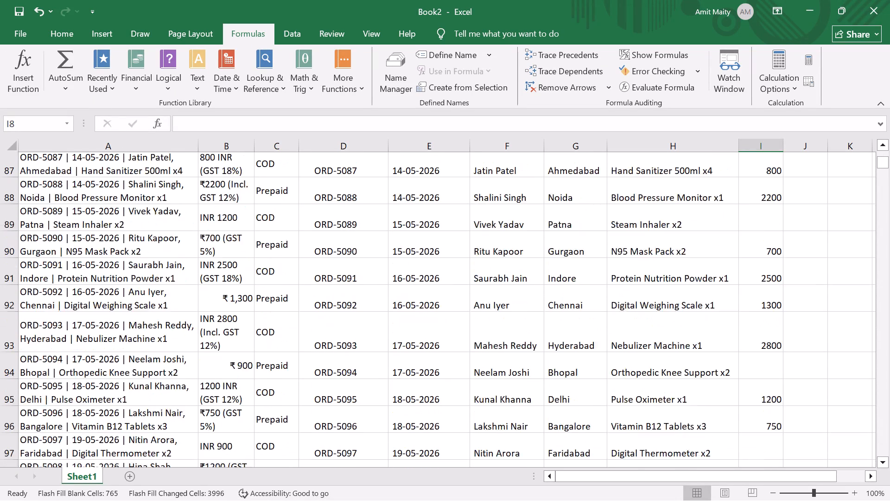
pyautogui.scroll(15, 776, 345)
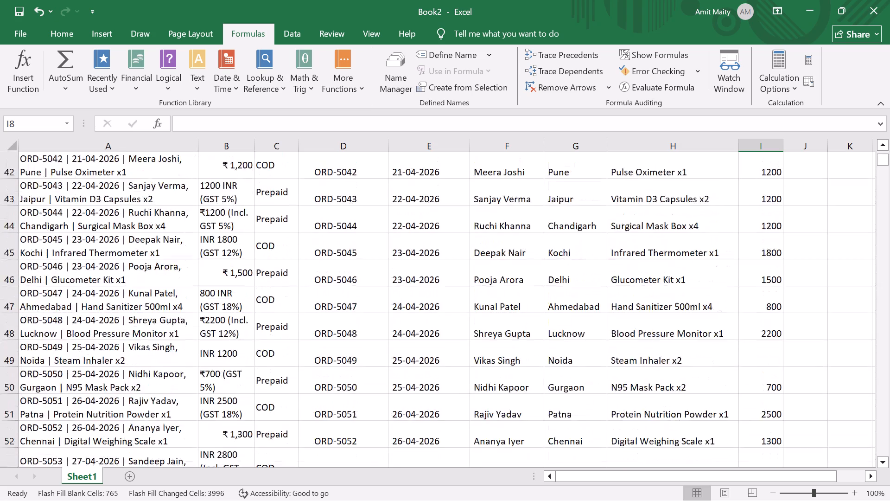
pyautogui.scroll(14, 776, 345)
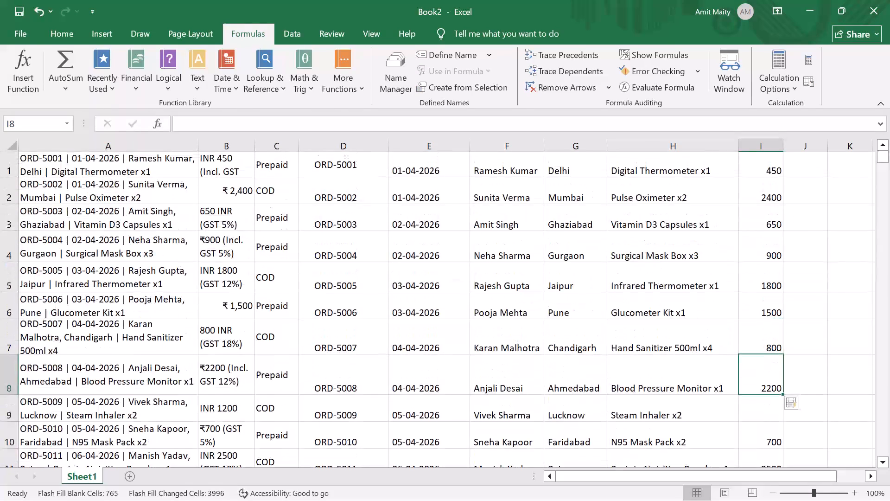
pyautogui.scroll(2, 776, 345)
pyautogui.hotkey('ctrl', 'z')
# Enter the amounts 2200, 1200, 700 and 2500 in cells I8 to I11 for orders ORD-5008 to ORD-5011.
pyautogui.doubleClick(767, 373)
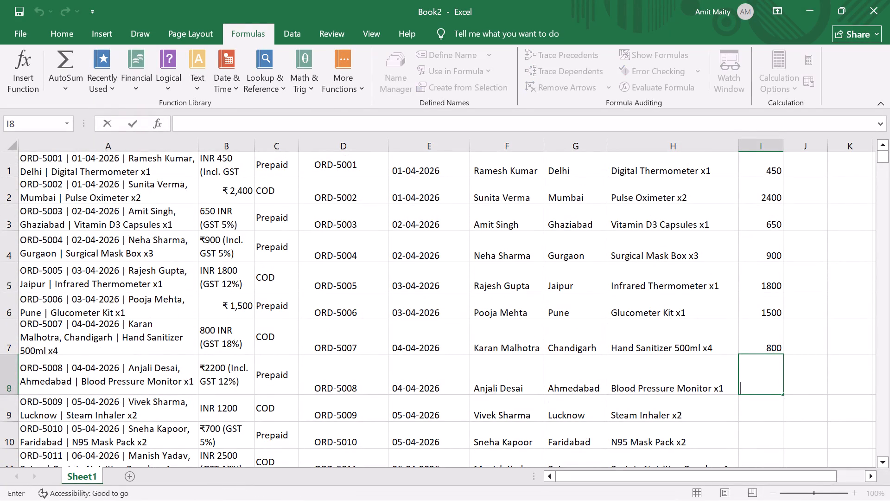
pyautogui.press('2')
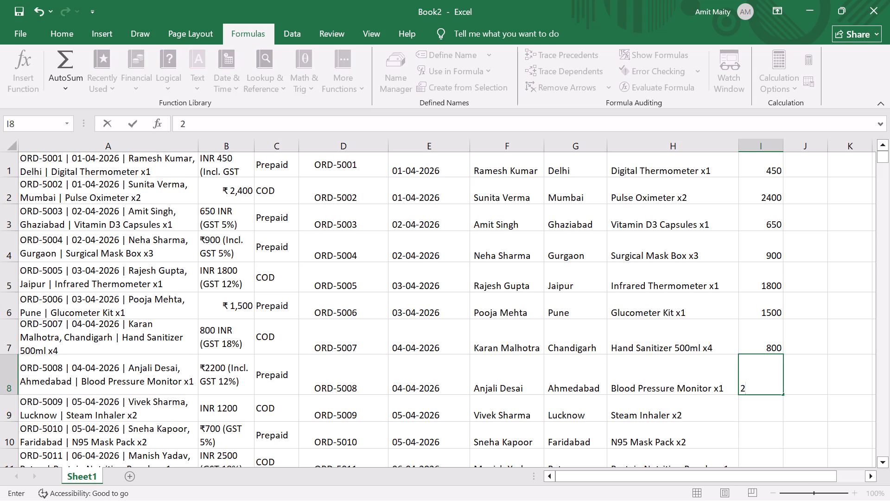
pyautogui.press('2')
pyautogui.write('00')
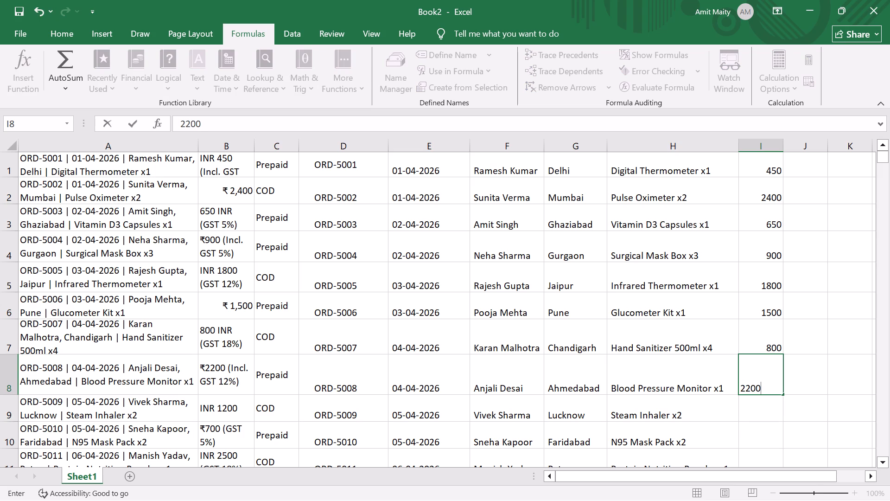
pyautogui.doubleClick(752, 407)
pyautogui.write('1200')
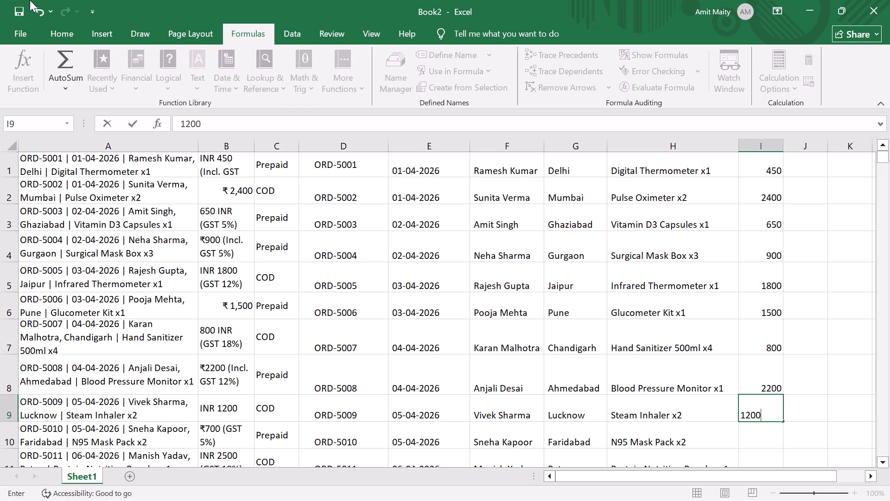
pyautogui.scroll(-1, 740, 325)
pyautogui.click(748, 359)
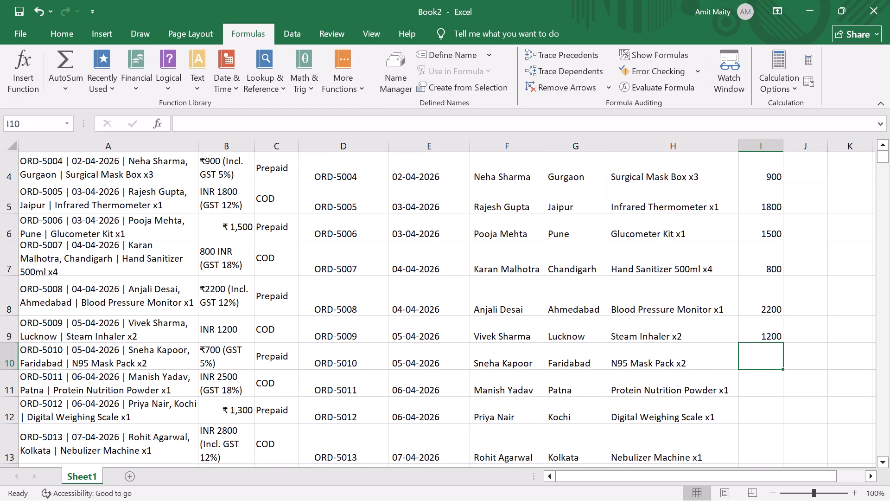
pyautogui.write('700')
pyautogui.click(753, 384)
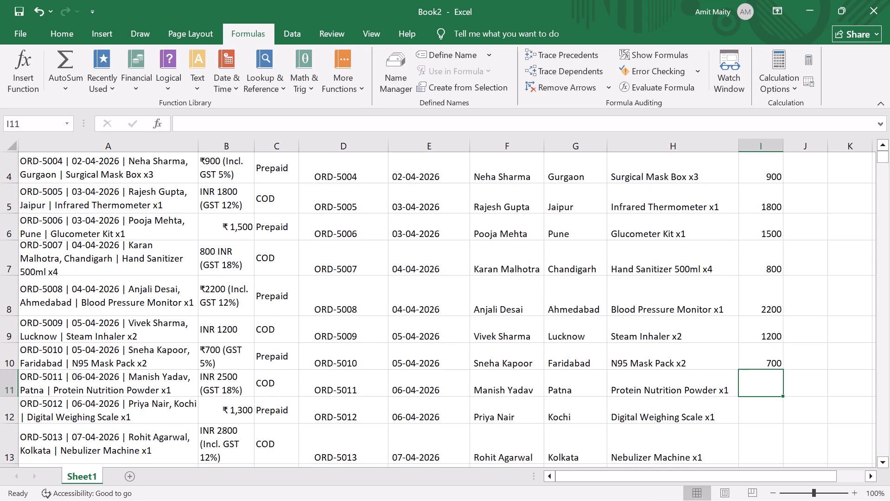
pyautogui.write('2500')
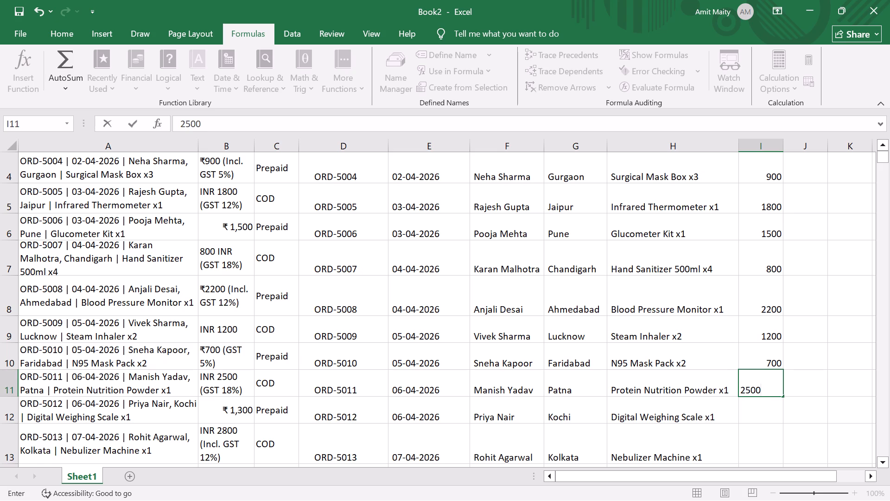
# Enter the amounts 1,300 in I12, 900 in I13 and 1200 in I14.
pyautogui.click(753, 409)
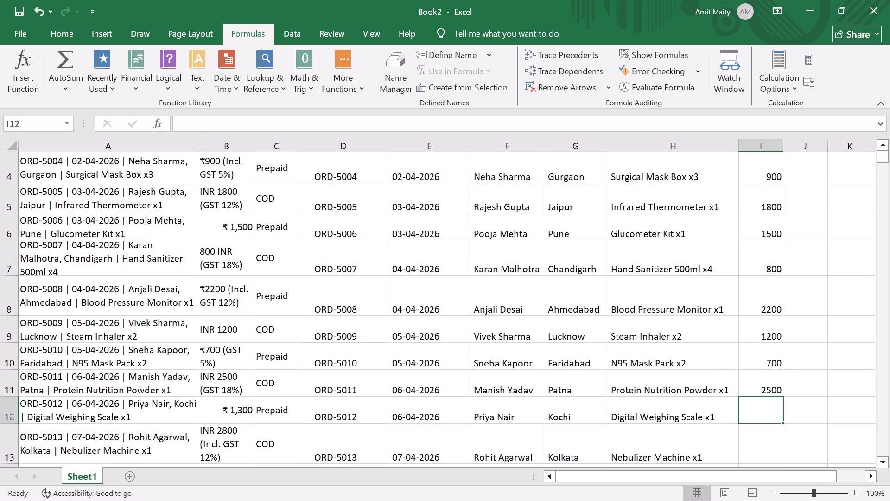
pyautogui.press('1')
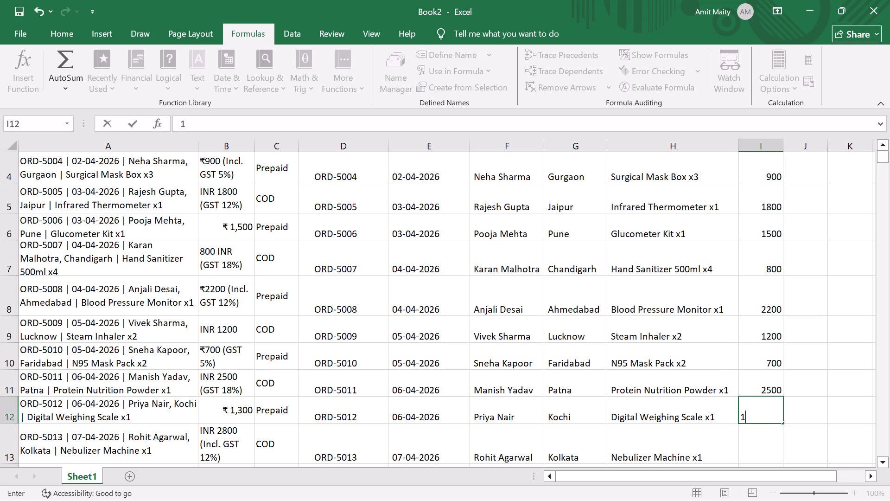
pyautogui.press(',')
pyautogui.write('300')
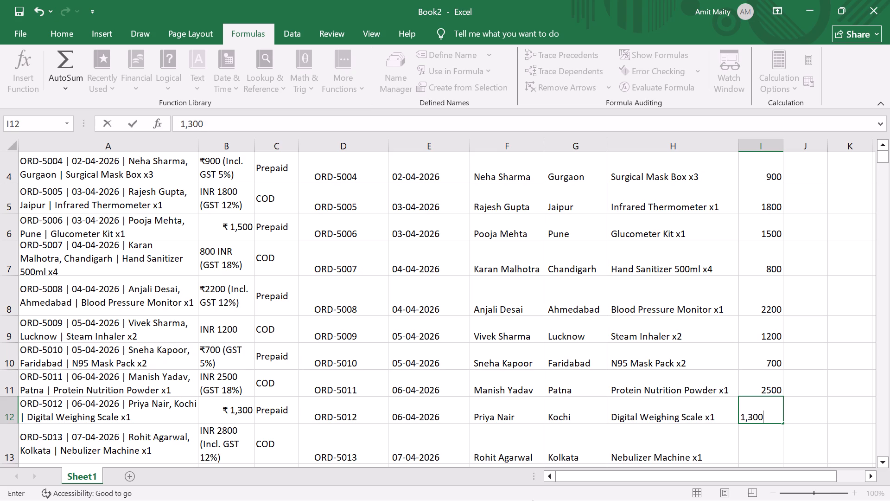
pyautogui.scroll(-2, 821, 380)
pyautogui.click(761, 254)
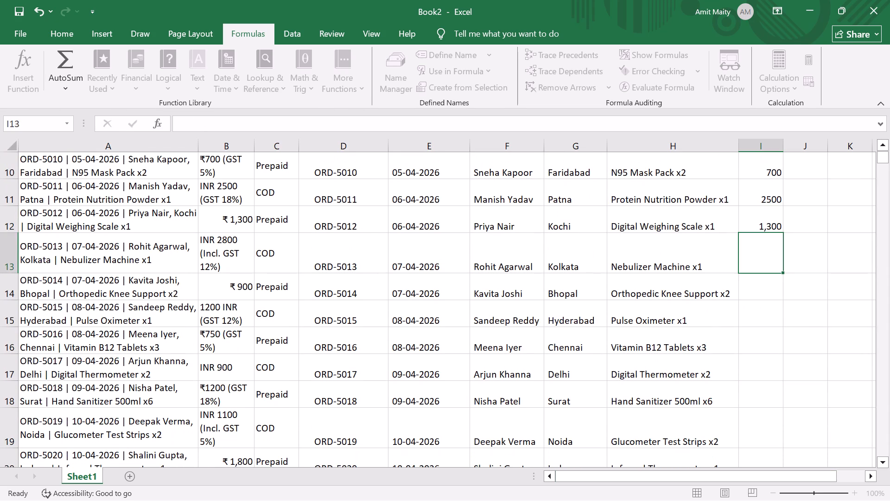
pyautogui.write('900')
pyautogui.click(768, 290)
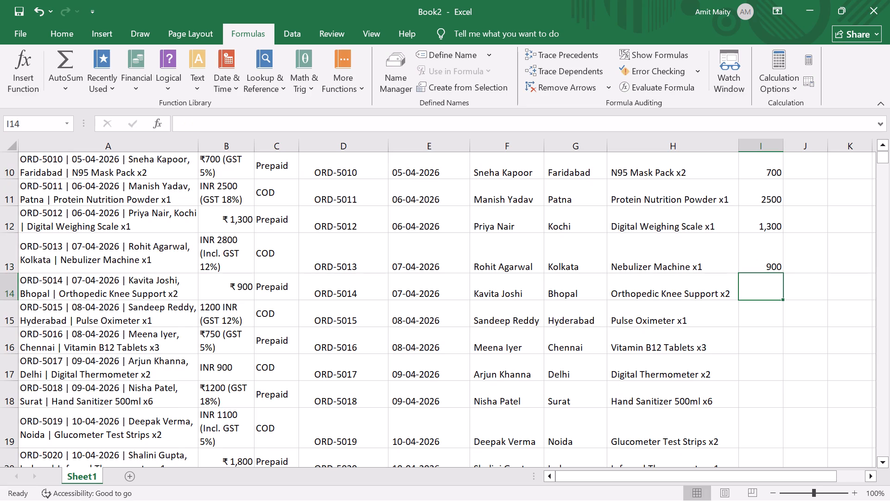
pyautogui.write('1200')
# Flash Fill the remaining order amounts in column I, starting from I15.
pyautogui.click(766, 313)
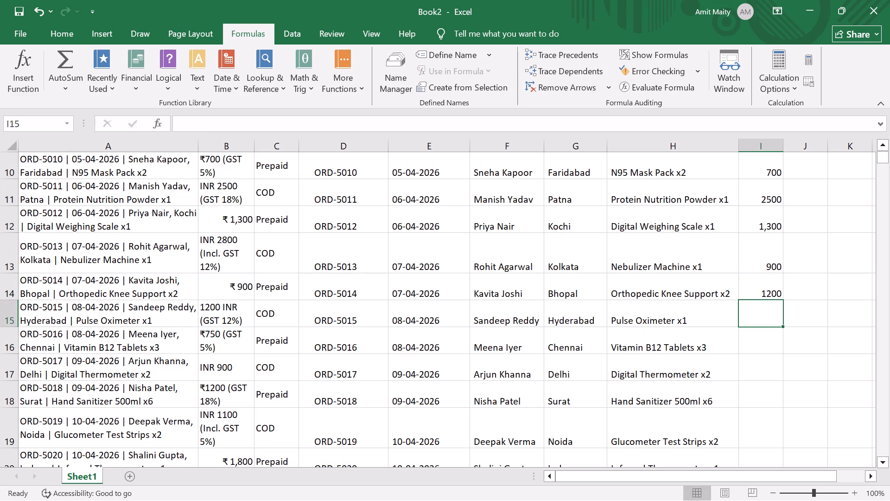
pyautogui.hotkey('ctrl', 'e')
# Examine the Flash Filled amounts in column I against column B for blanks or wrong values.
pyautogui.scroll(-1, 771, 347)
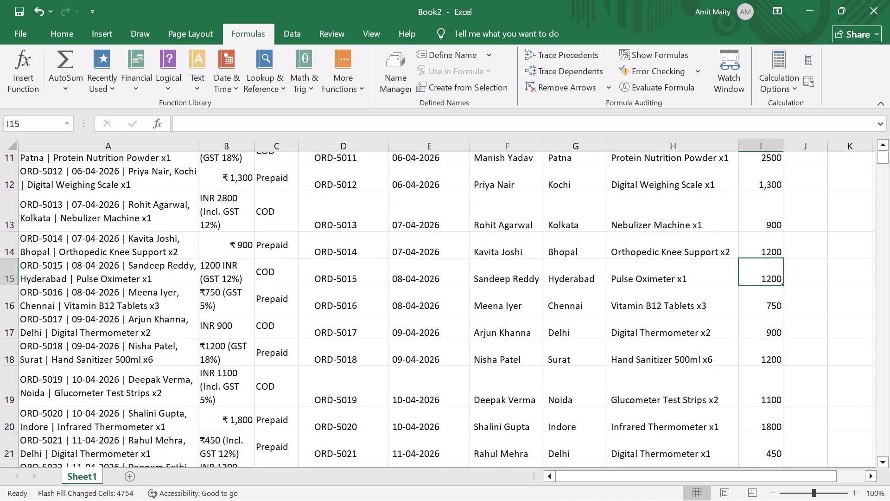
pyautogui.scroll(-5, 772, 352)
pyautogui.scroll(-3, 775, 408)
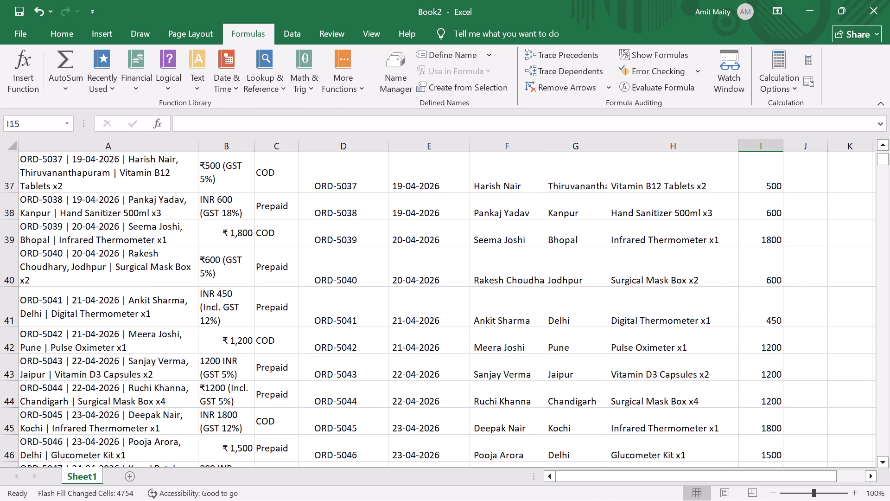
pyautogui.scroll(-10, 775, 412)
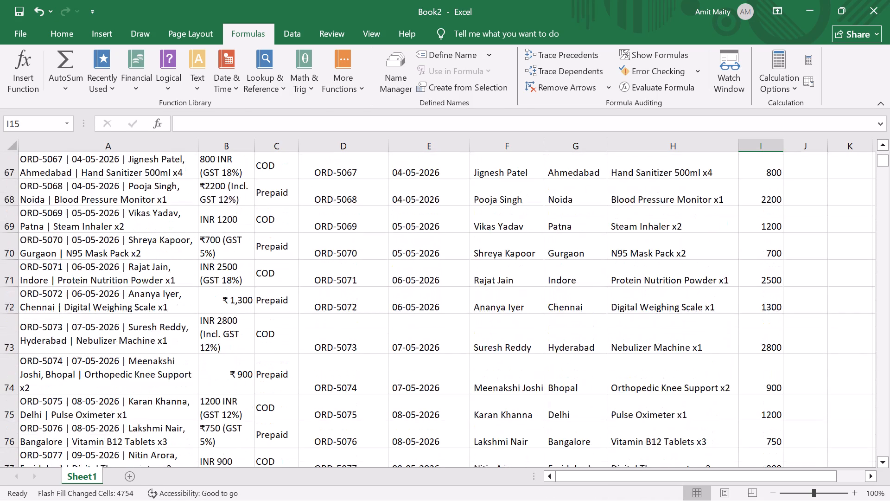
pyautogui.scroll(-4, 769, 363)
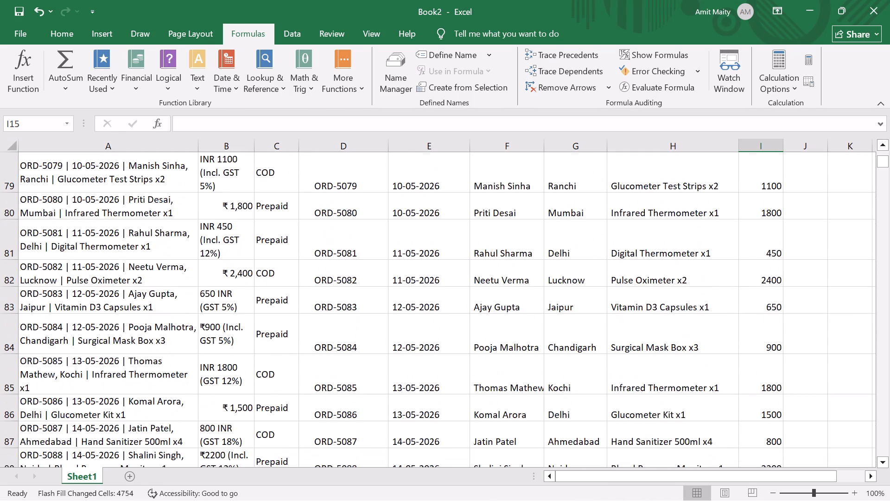
pyautogui.scroll(-8, 769, 363)
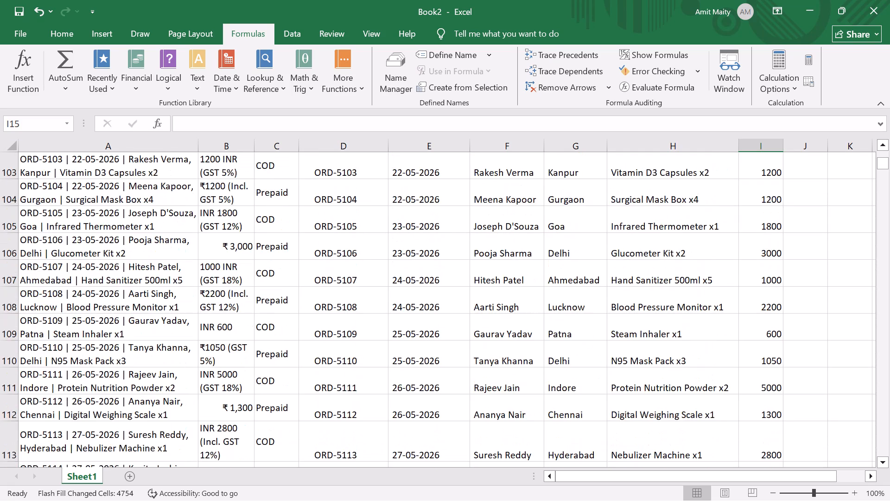
pyautogui.scroll(-12, 769, 363)
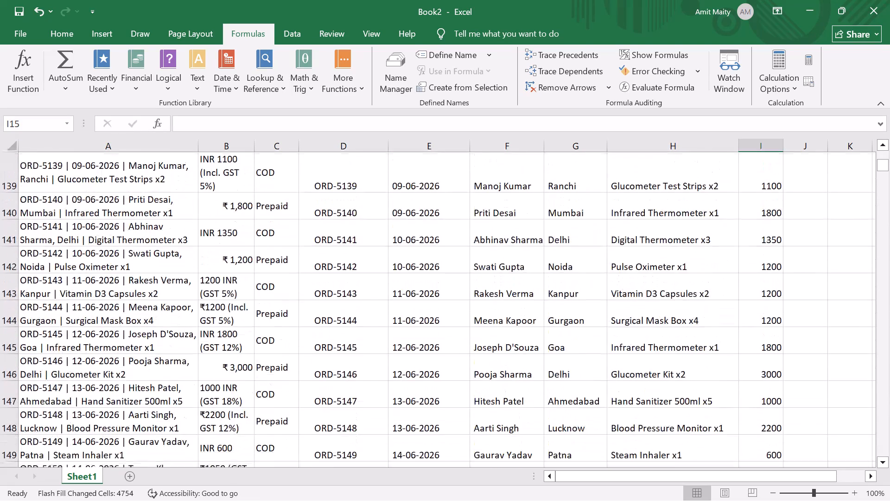
pyautogui.scroll(18, 769, 363)
pyautogui.scroll(20, 769, 363)
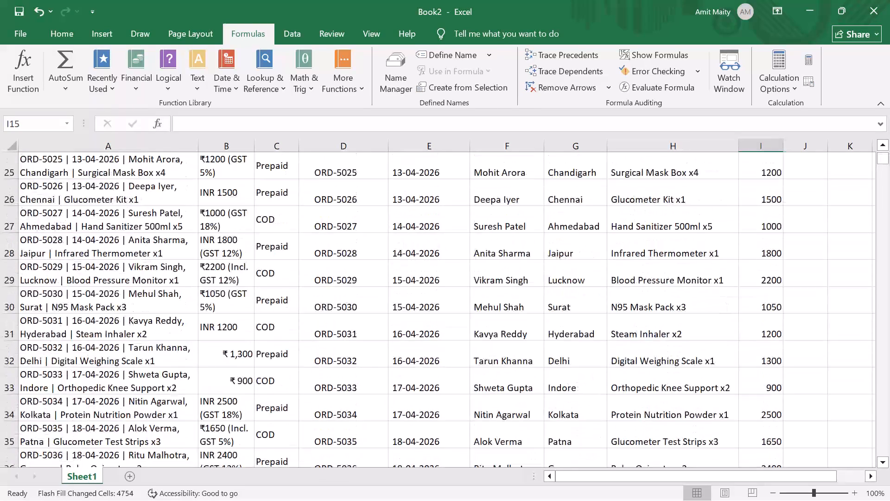
pyautogui.scroll(12, 769, 363)
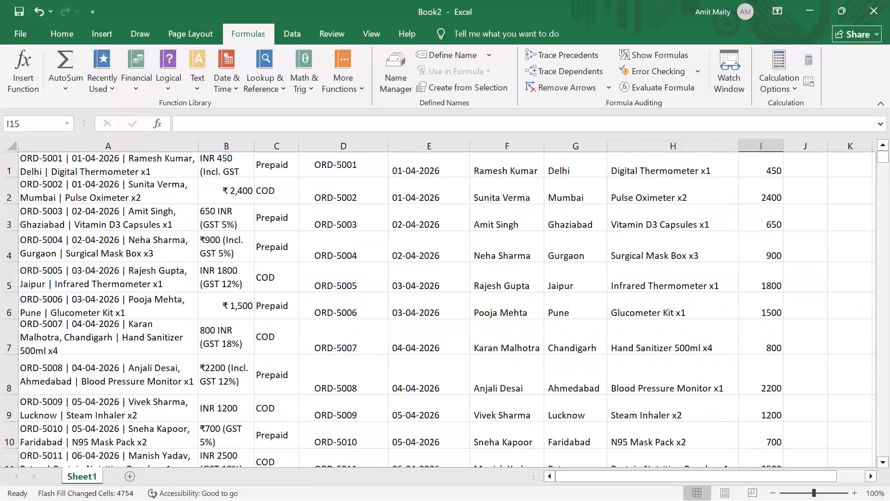
# Open the additional accounting formats for column I, preview the other number categories, and choose Accounting.
pyautogui.click(775, 146)
pyautogui.rightClick(775, 146)
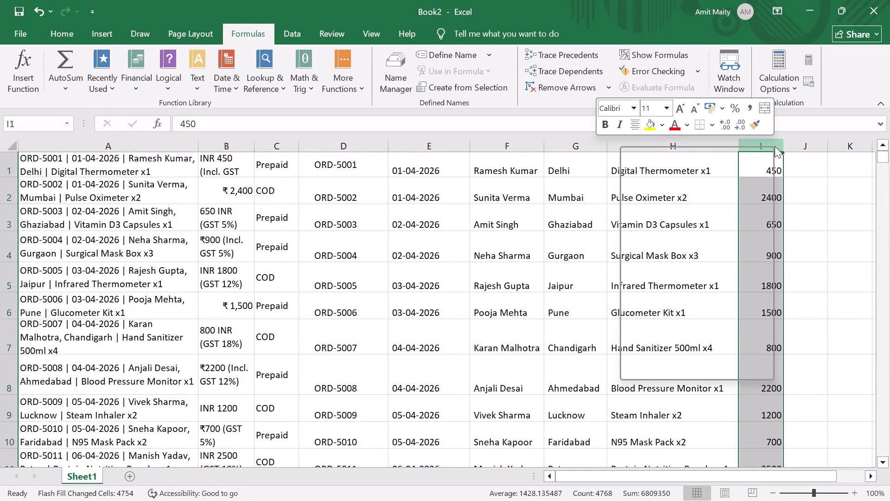
pyautogui.click(719, 106)
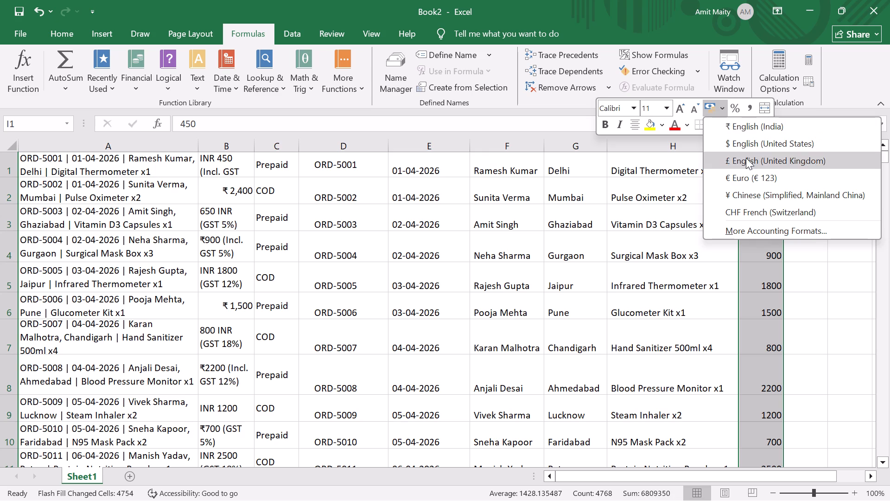
pyautogui.click(744, 230)
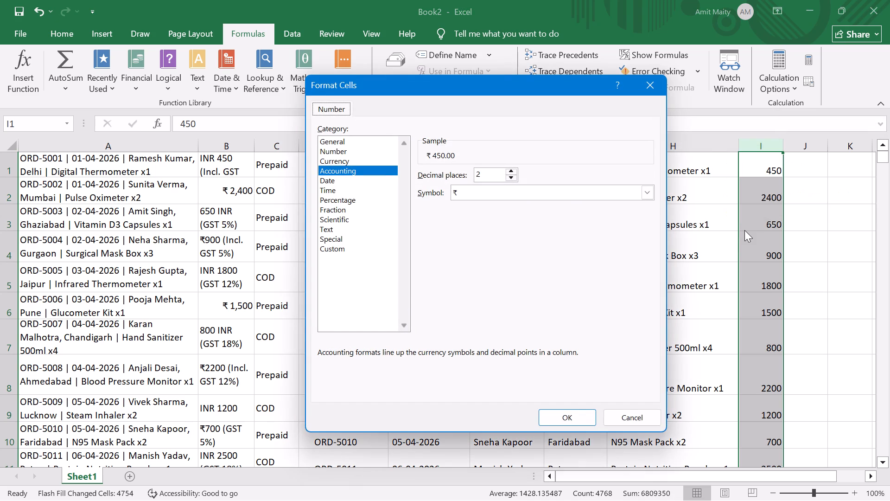
pyautogui.click(335, 151)
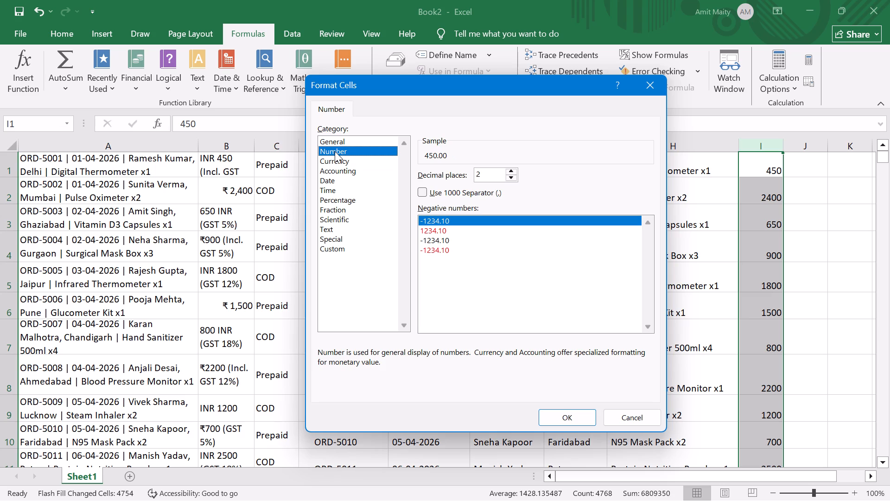
pyautogui.click(335, 155)
pyautogui.click(334, 228)
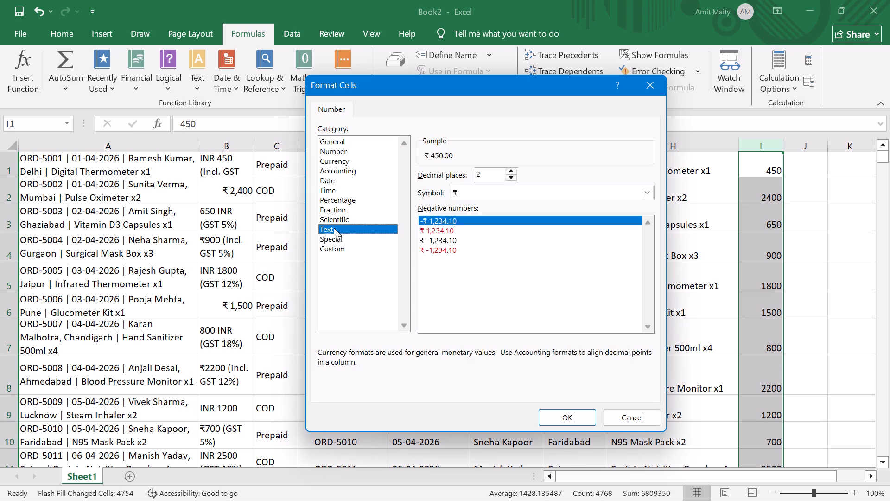
pyautogui.click(445, 149)
pyautogui.click(434, 158)
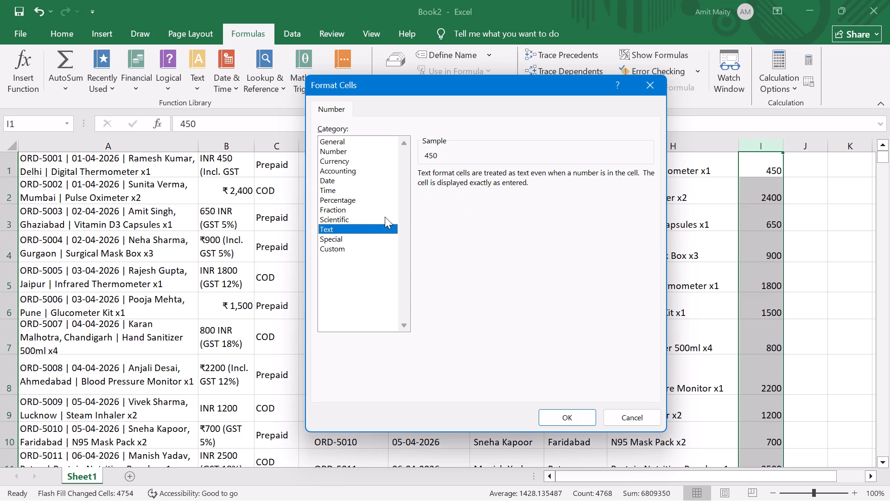
pyautogui.click(349, 238)
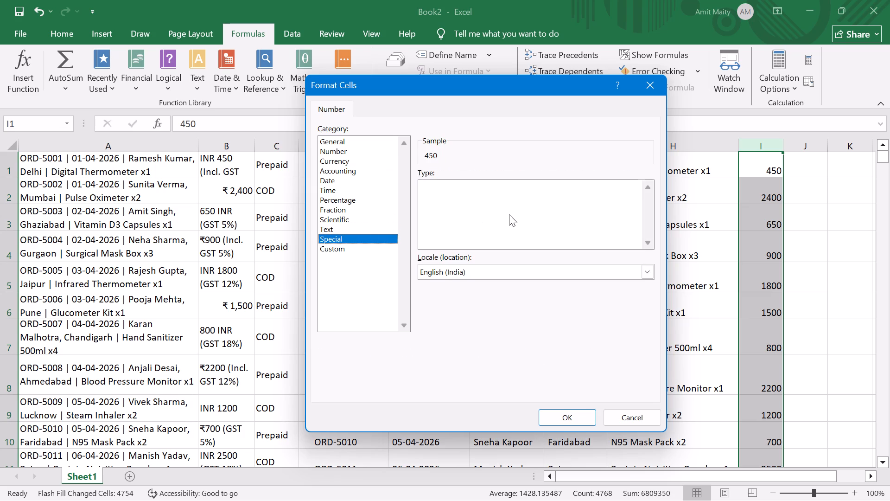
pyautogui.click(509, 214)
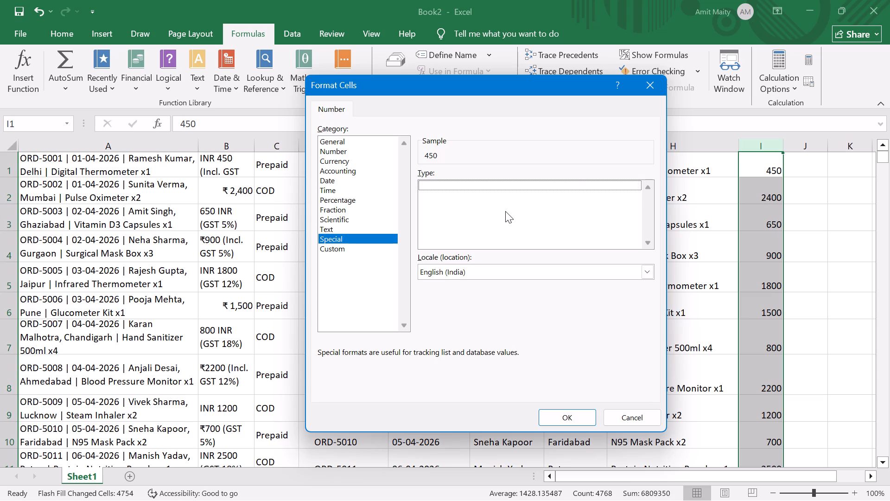
pyautogui.click(337, 141)
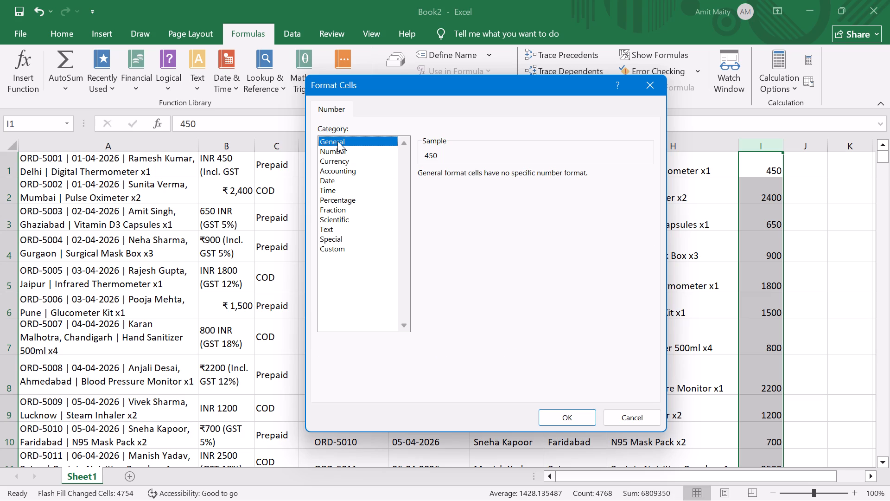
pyautogui.click(337, 159)
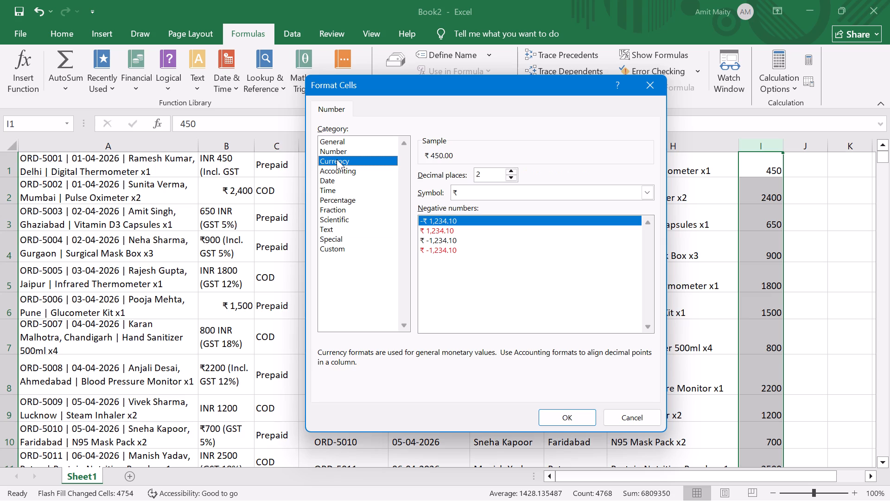
pyautogui.click(334, 170)
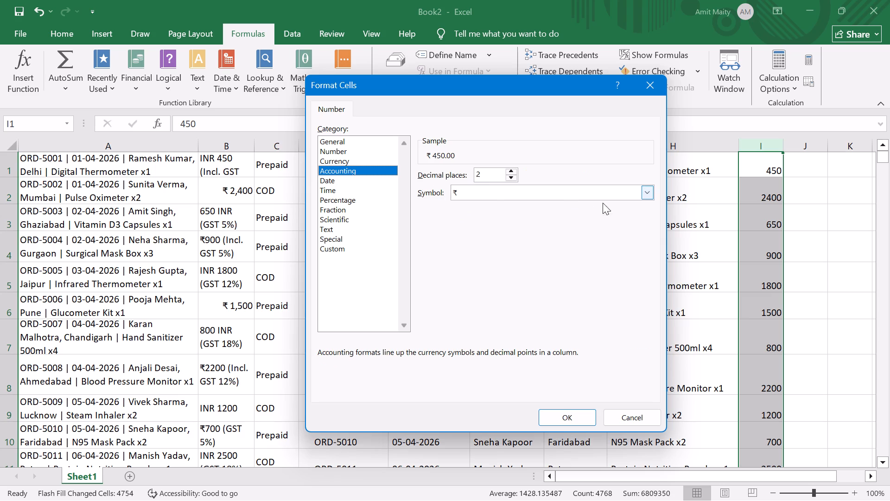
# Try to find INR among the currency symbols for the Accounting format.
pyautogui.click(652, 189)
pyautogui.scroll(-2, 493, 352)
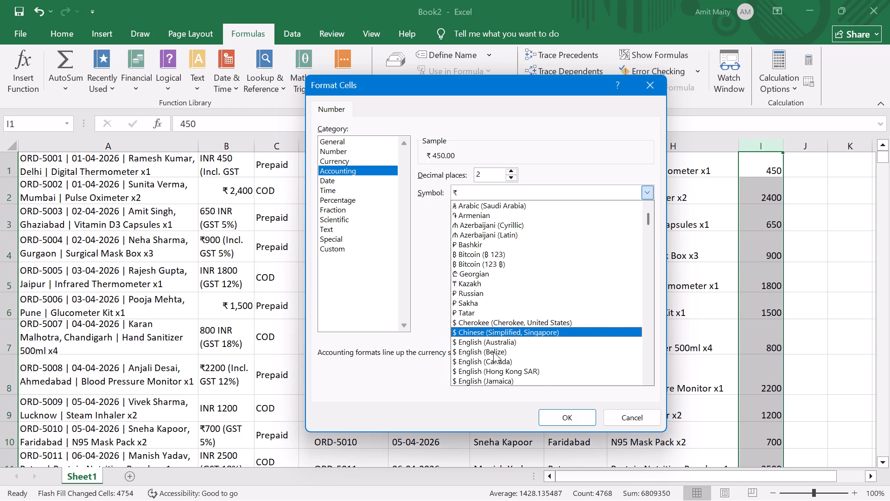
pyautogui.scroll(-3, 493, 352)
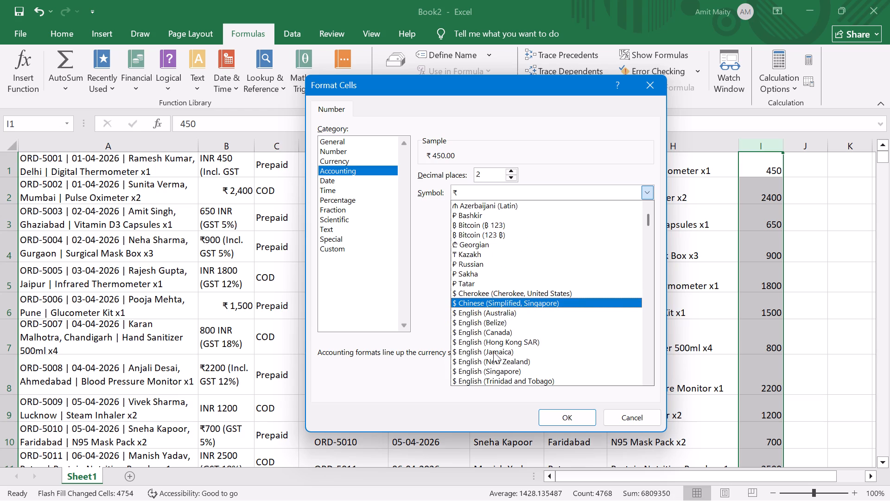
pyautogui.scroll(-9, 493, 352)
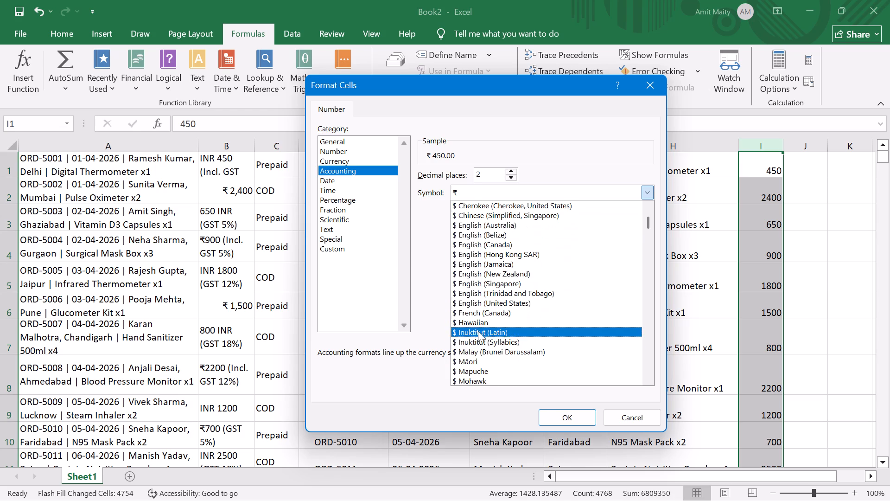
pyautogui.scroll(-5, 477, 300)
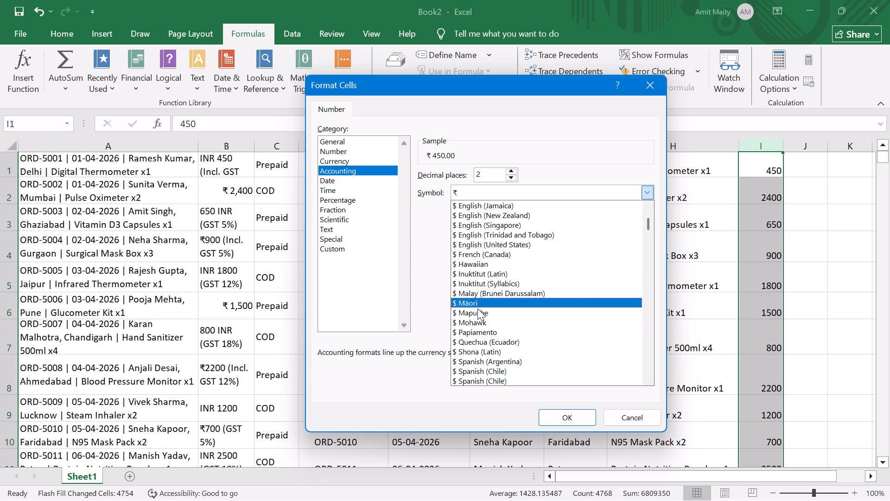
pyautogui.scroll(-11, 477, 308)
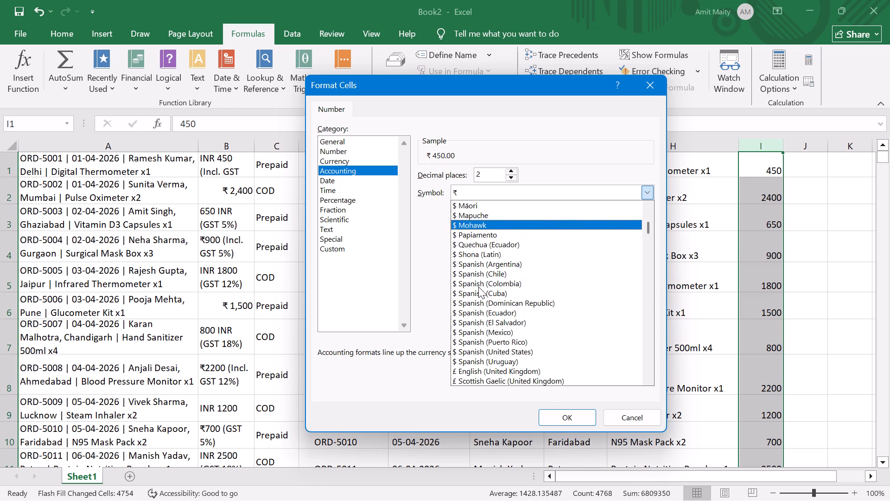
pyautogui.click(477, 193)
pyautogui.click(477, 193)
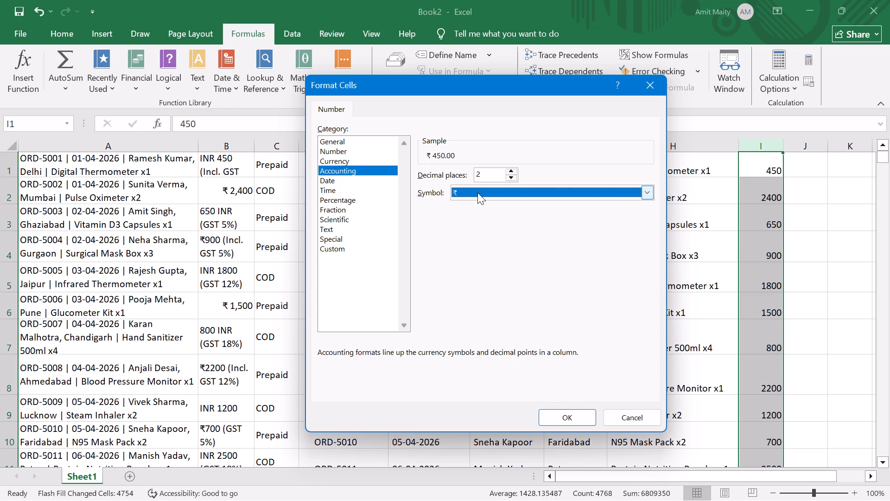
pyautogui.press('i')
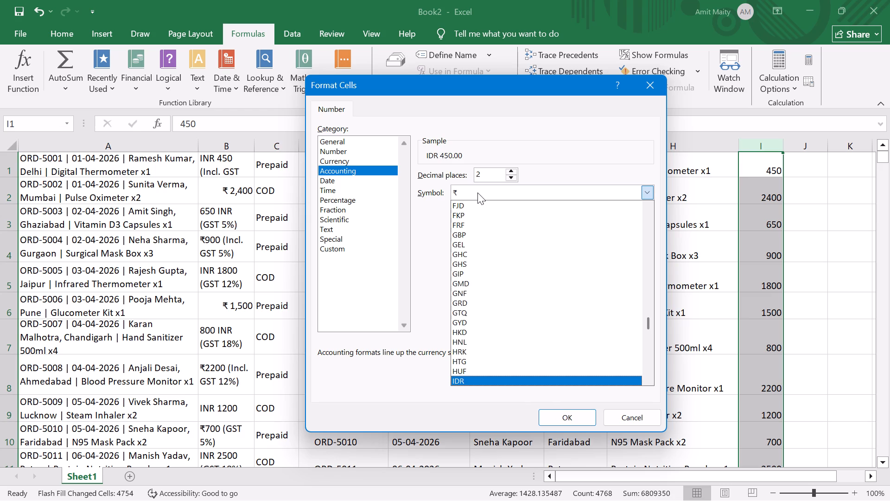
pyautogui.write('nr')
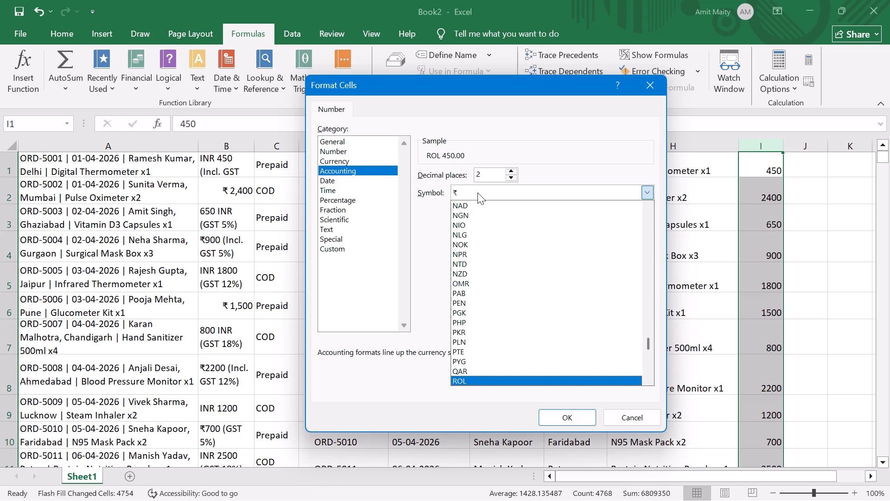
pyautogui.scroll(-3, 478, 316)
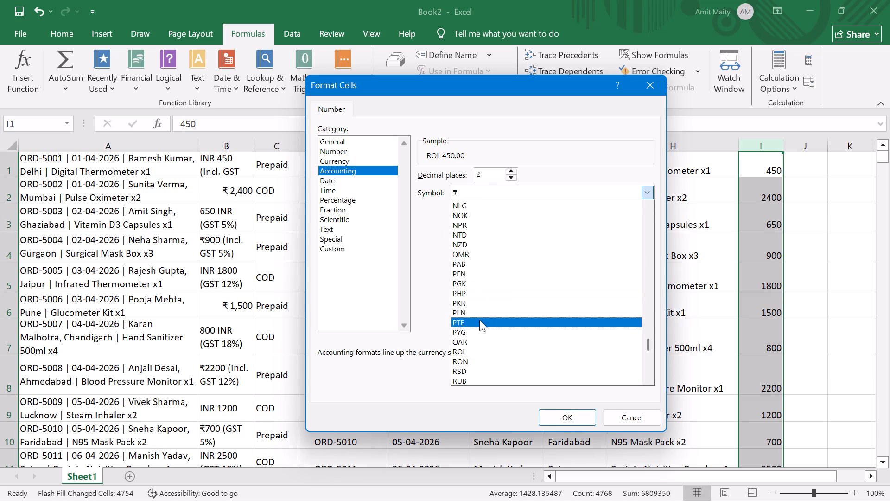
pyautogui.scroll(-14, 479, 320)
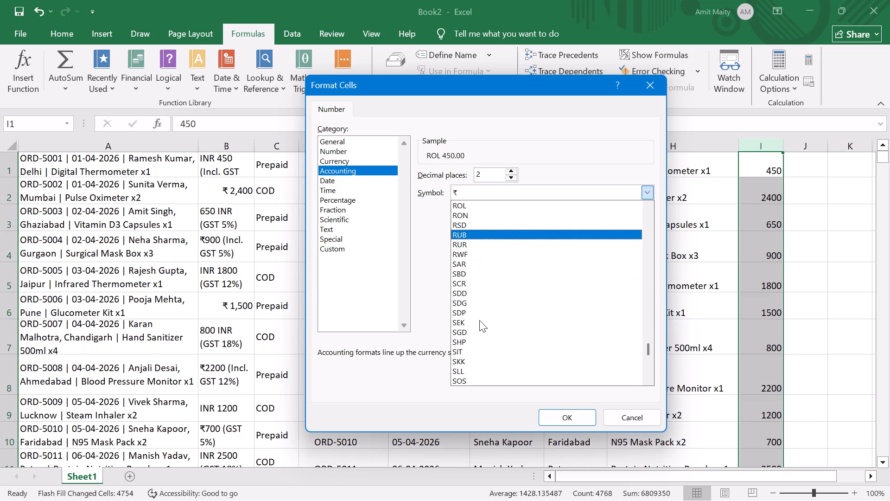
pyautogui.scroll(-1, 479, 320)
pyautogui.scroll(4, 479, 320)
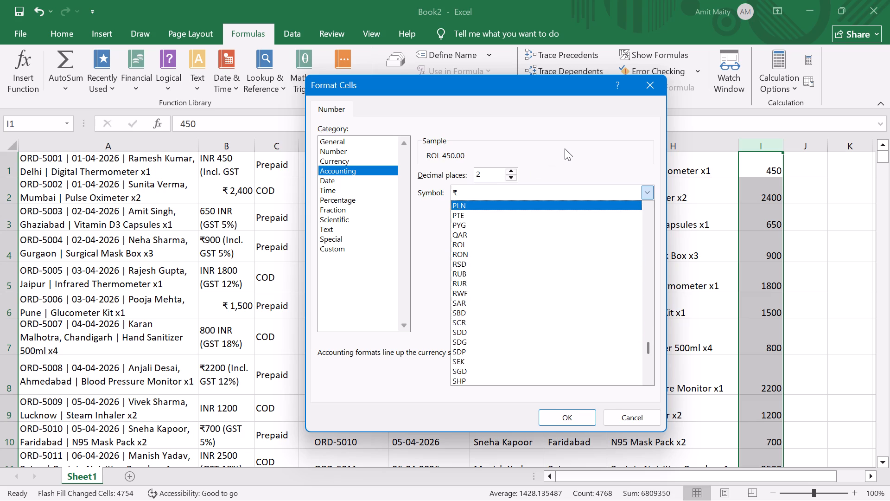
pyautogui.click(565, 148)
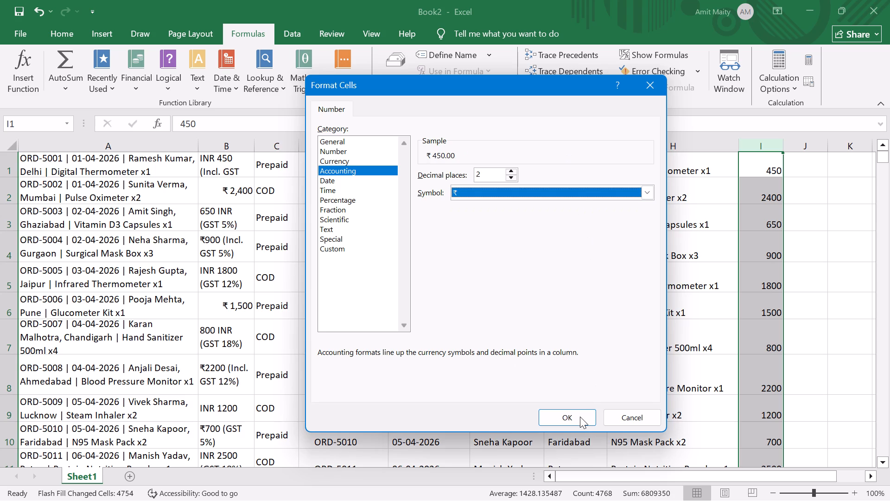
# Apply the Accounting format with the ₹ symbol and 2 decimal places to column I.
pyautogui.click(580, 417)
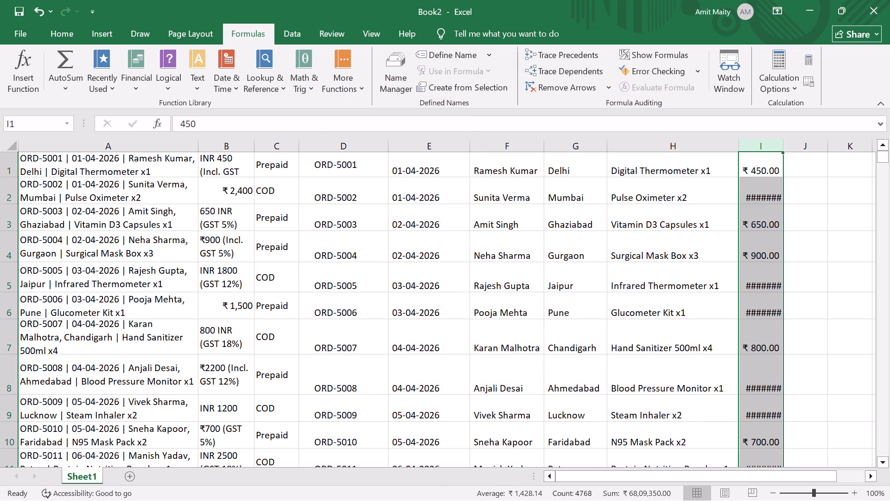
# Widen column I enough for the four-digit rupee amounts to display in full.
pyautogui.moveTo(781, 146); pyautogui.dragTo(787, 147)
pyautogui.doubleClick(754, 195)
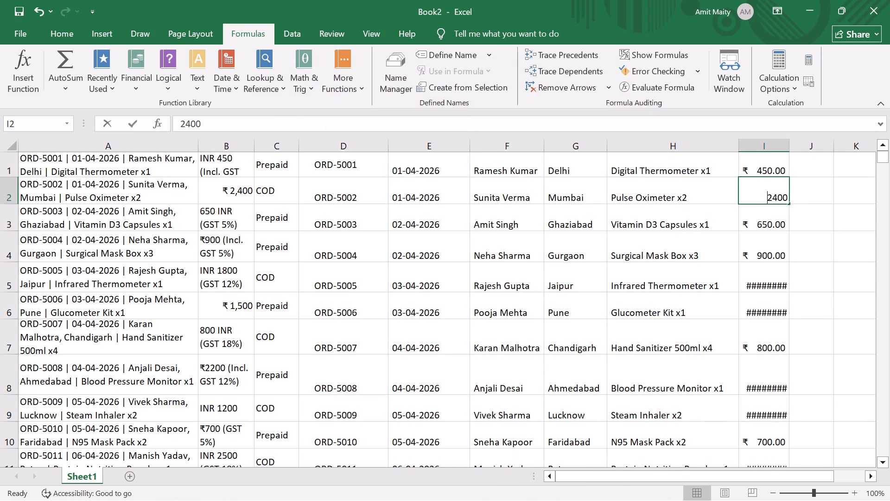
pyautogui.click(811, 190)
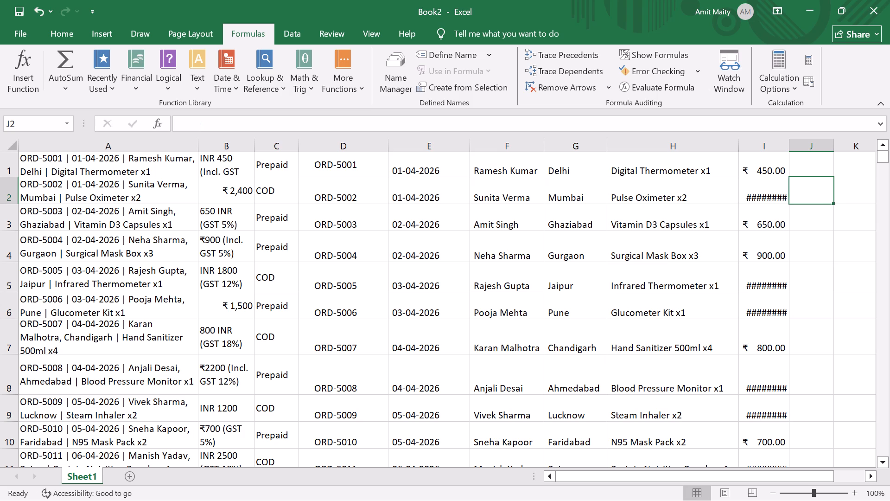
pyautogui.click(770, 199)
pyautogui.doubleClick(770, 195)
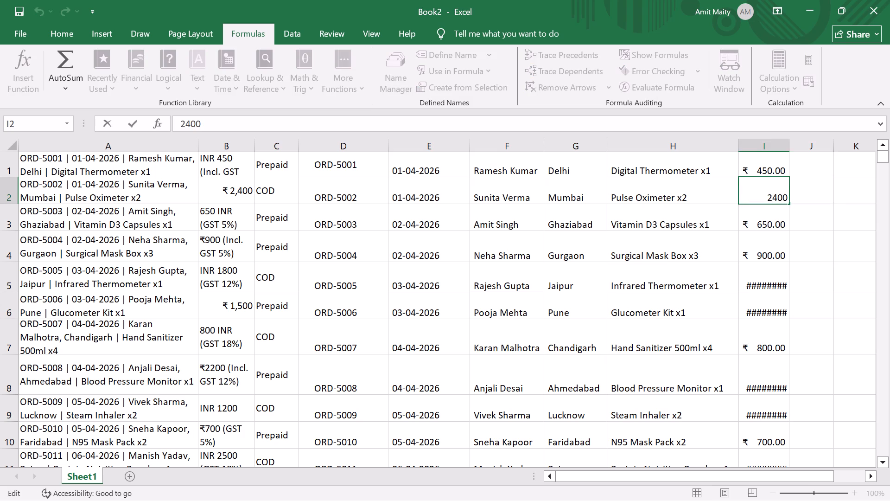
pyautogui.click(773, 149)
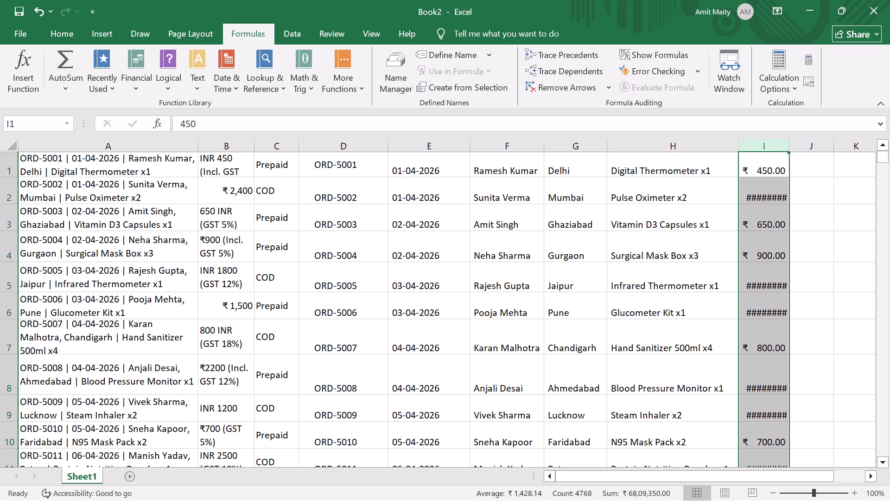
pyautogui.moveTo(788, 147); pyautogui.dragTo(804, 146)
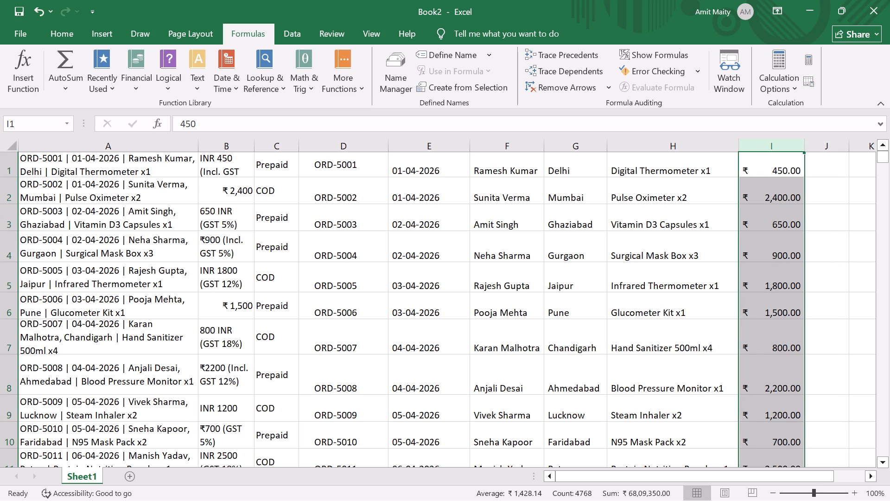
# Examine the rupee-formatted amounts in column I, including the cell values in I3 and I1.
pyautogui.scroll(-2, 795, 310)
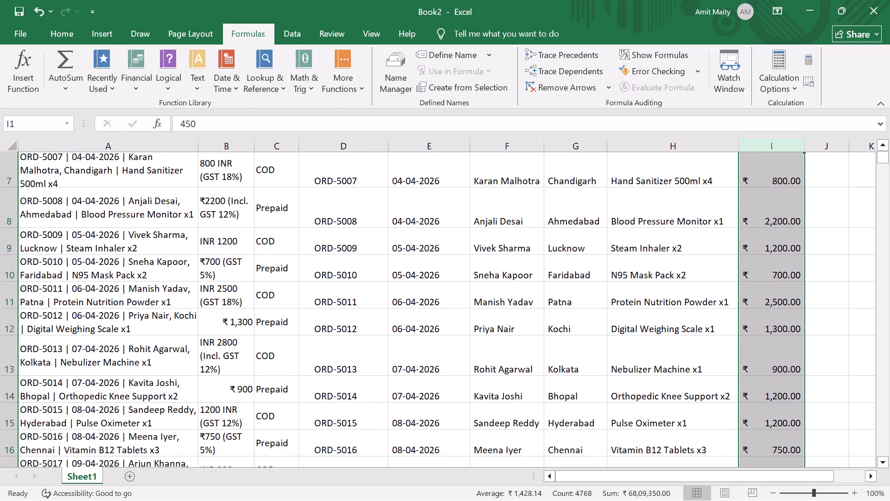
pyautogui.scroll(4, 780, 345)
pyautogui.click(765, 205)
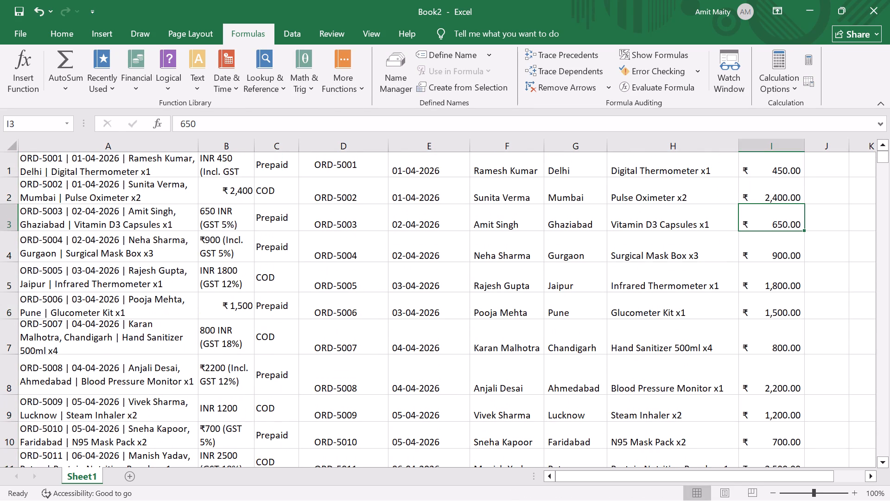
pyautogui.click(764, 175)
pyautogui.tripleClick(770, 172)
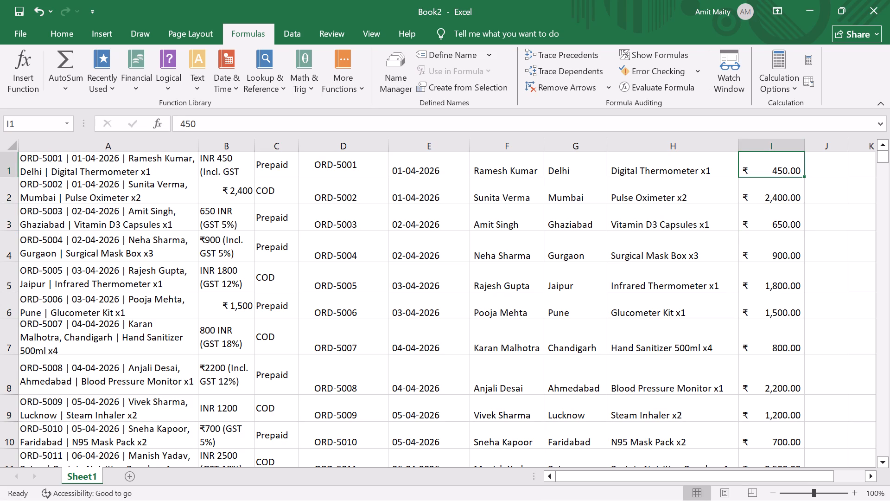
pyautogui.click(815, 164)
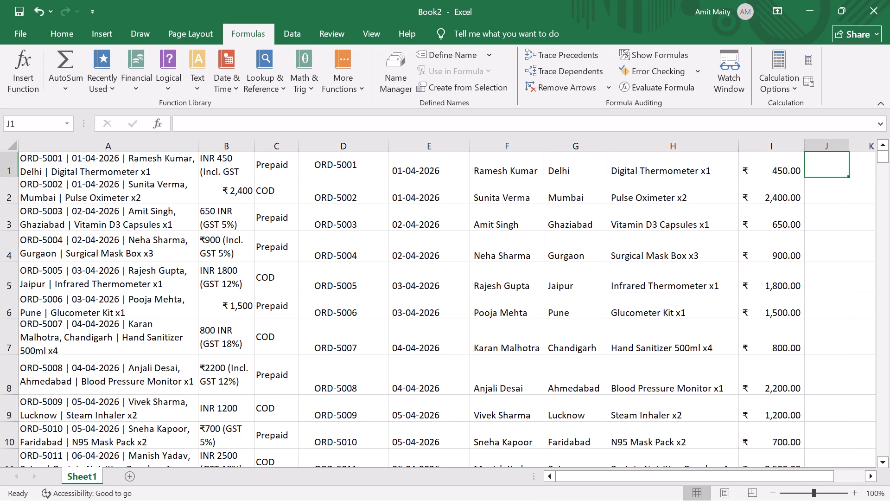
# Reduce the rupee amounts in column I to zero decimal places.
pyautogui.click(786, 146)
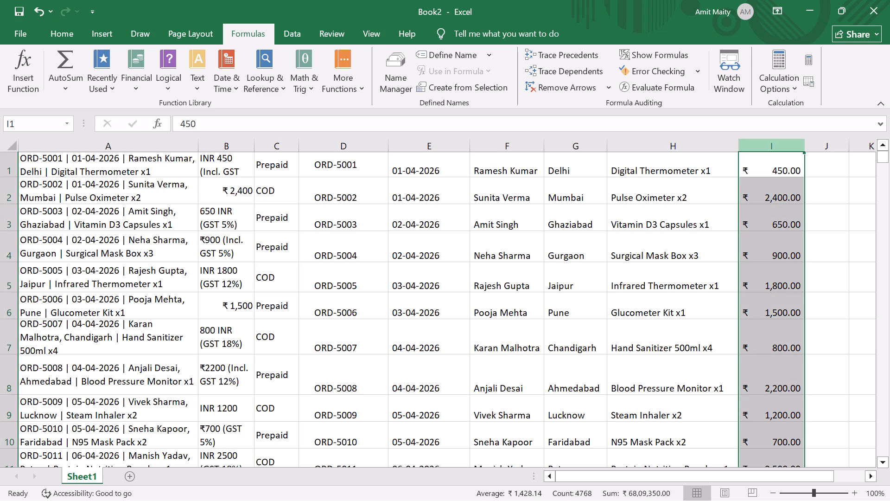
pyautogui.rightClick(789, 147)
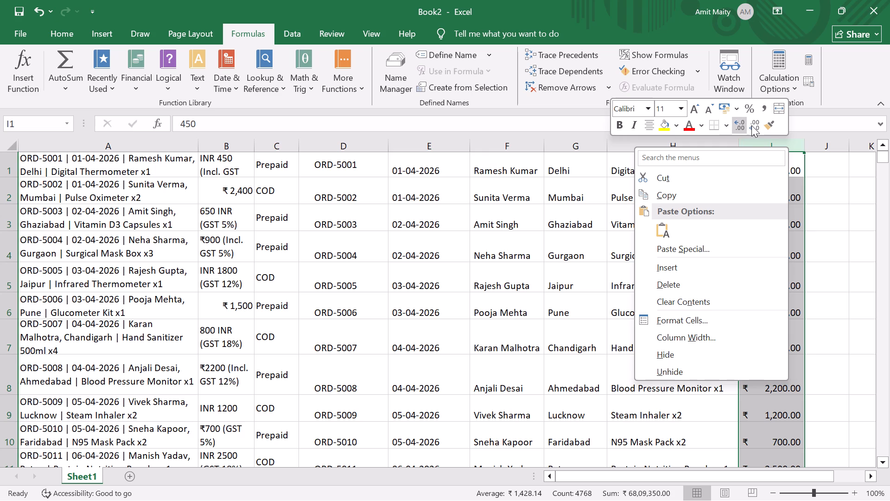
pyautogui.click(751, 125)
pyautogui.click(751, 125)
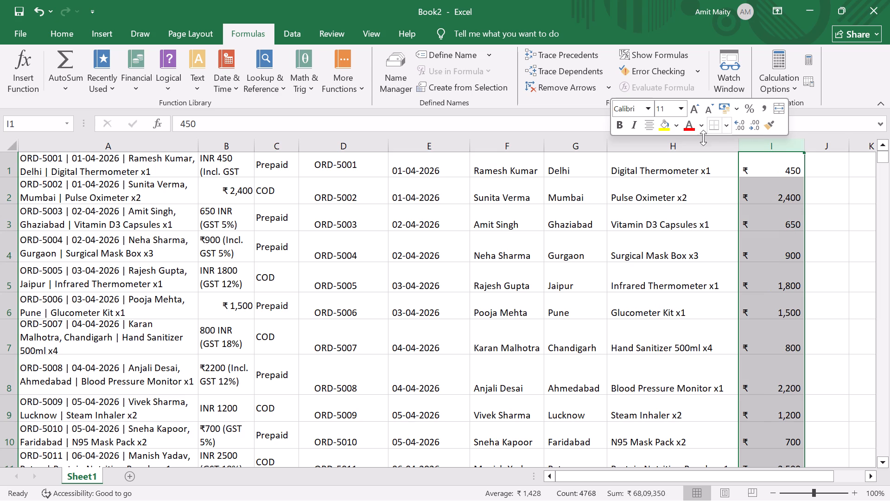
# Set the font size of column I to 10 and centre-align its cells.
pyautogui.click(678, 109)
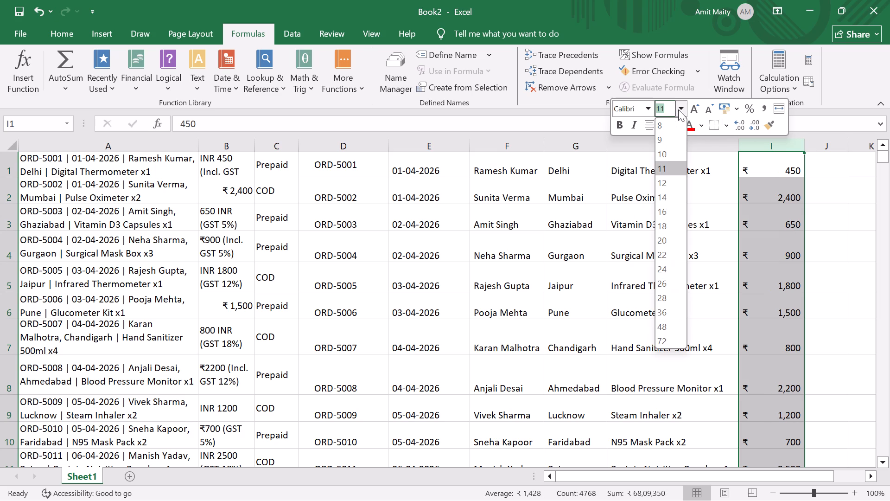
pyautogui.click(677, 151)
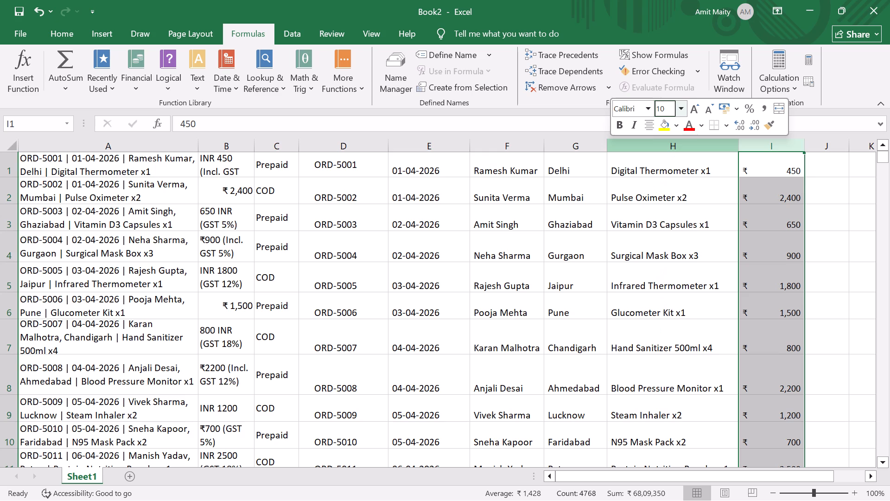
pyautogui.click(648, 125)
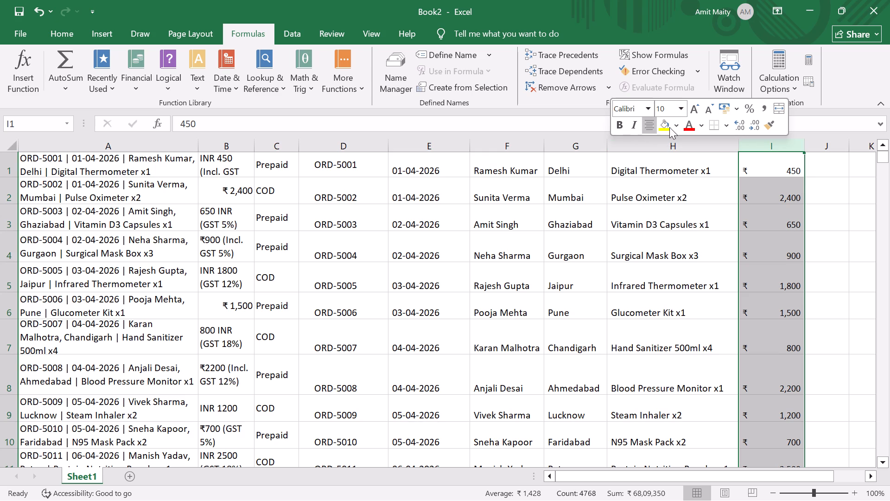
pyautogui.click(647, 107)
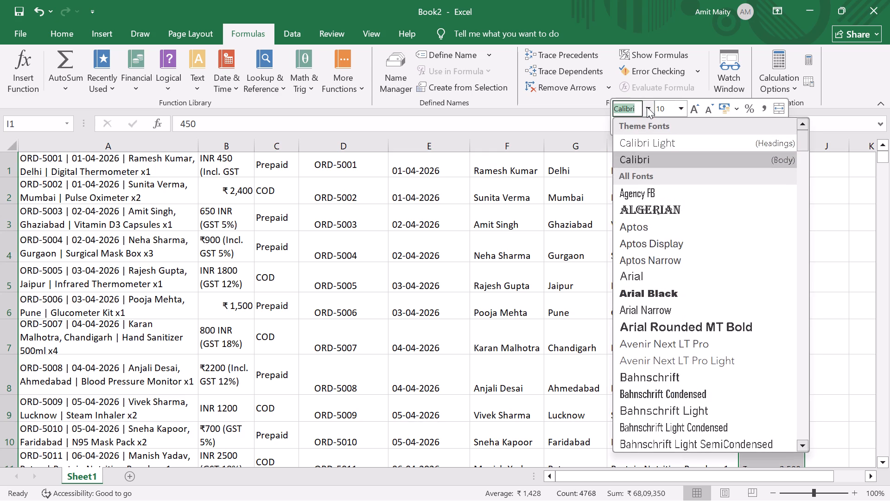
pyautogui.click(647, 107)
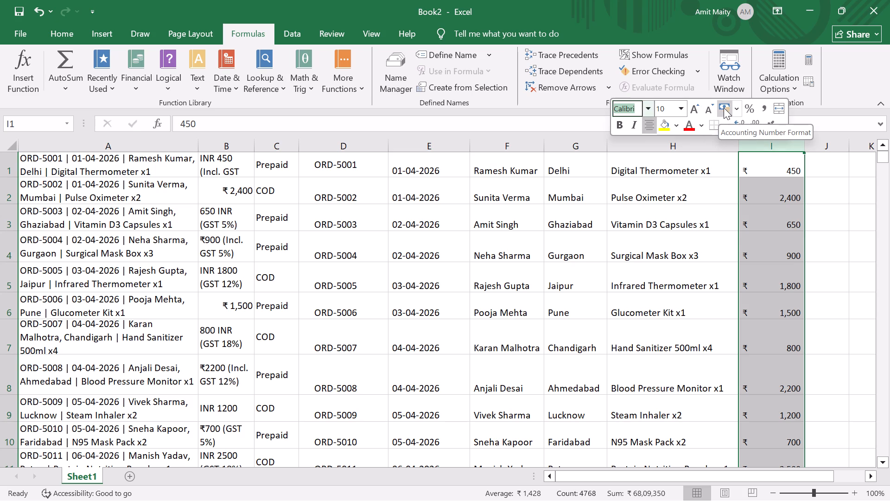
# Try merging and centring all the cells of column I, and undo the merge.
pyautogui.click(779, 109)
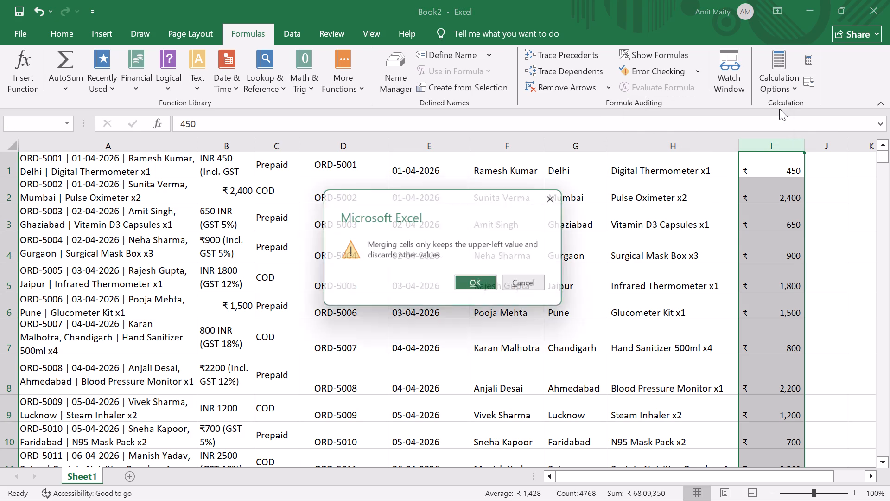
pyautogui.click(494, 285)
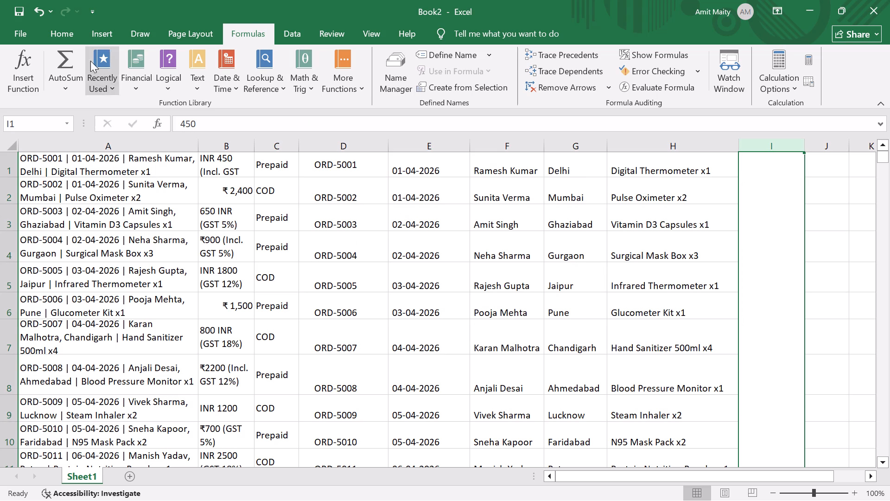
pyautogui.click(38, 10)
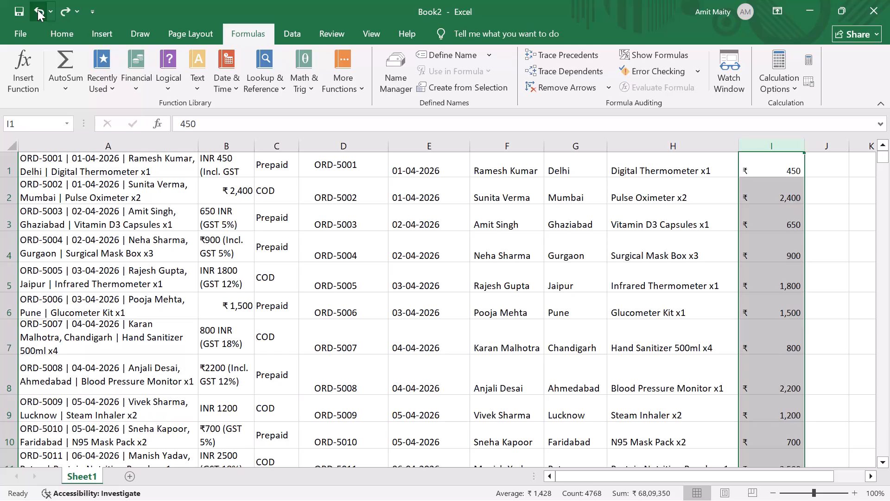
# Examine the whole-rupee amounts in column I, including the underlying value of cell I1.
pyautogui.click(775, 169)
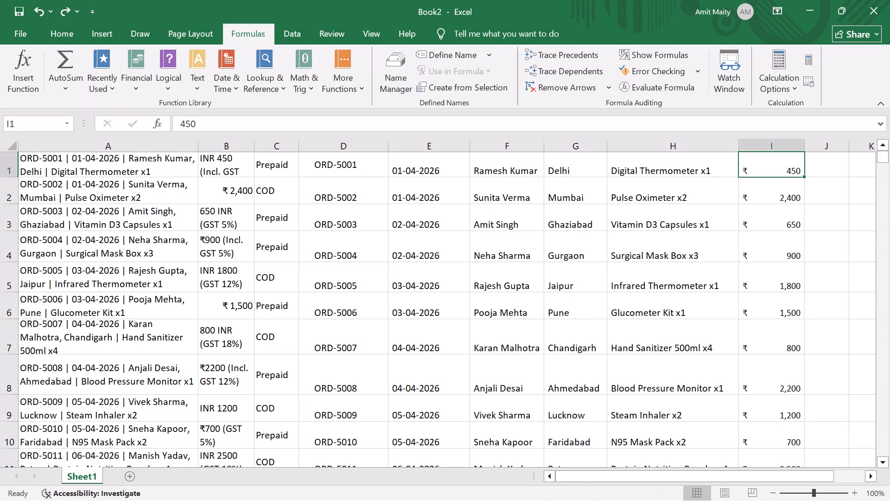
pyautogui.doubleClick(776, 165)
pyautogui.click(756, 168)
pyautogui.click(823, 193)
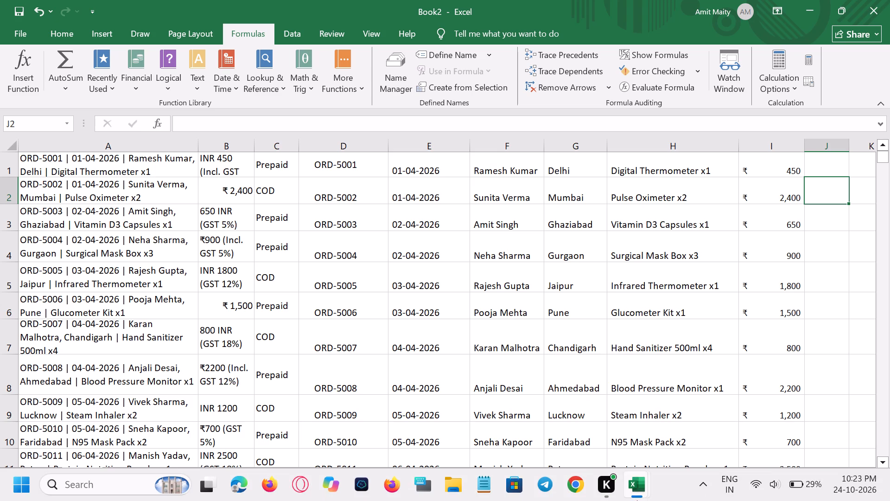
pyautogui.click(820, 178)
pyautogui.click(820, 166)
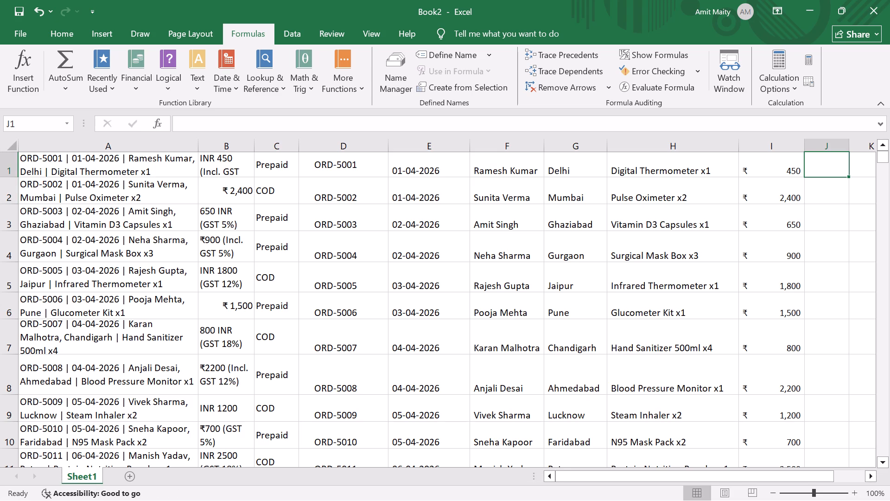
pyautogui.scroll(-2, 342, 360)
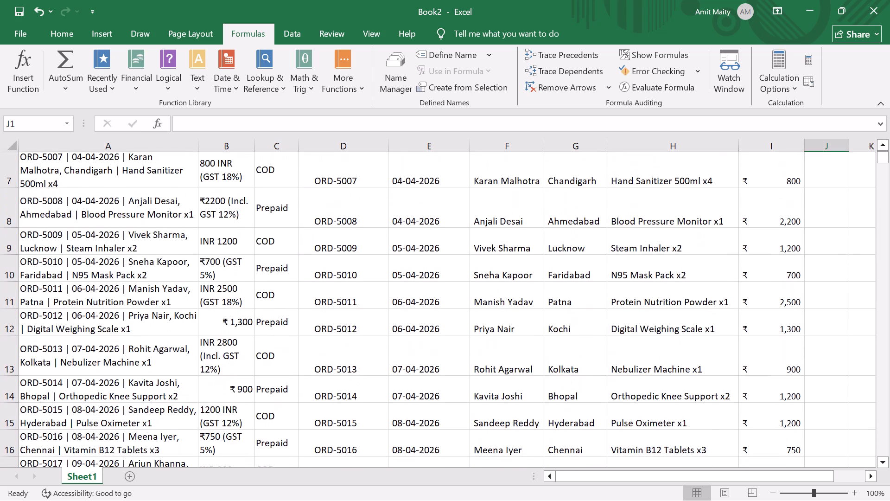
pyautogui.scroll(3, 345, 370)
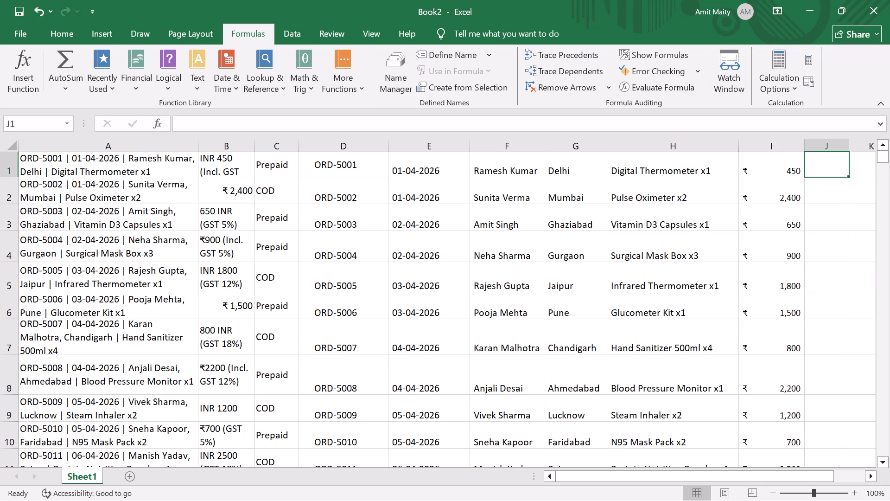
# Widen column B so that more of the amount and GST text fits on each line.
pyautogui.moveTo(254, 146); pyautogui.dragTo(267, 143)
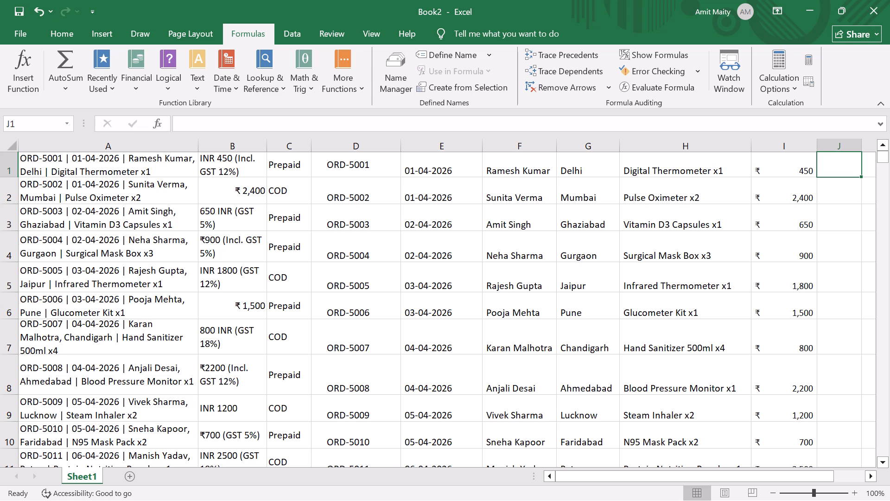
pyautogui.moveTo(264, 148); pyautogui.dragTo(275, 146)
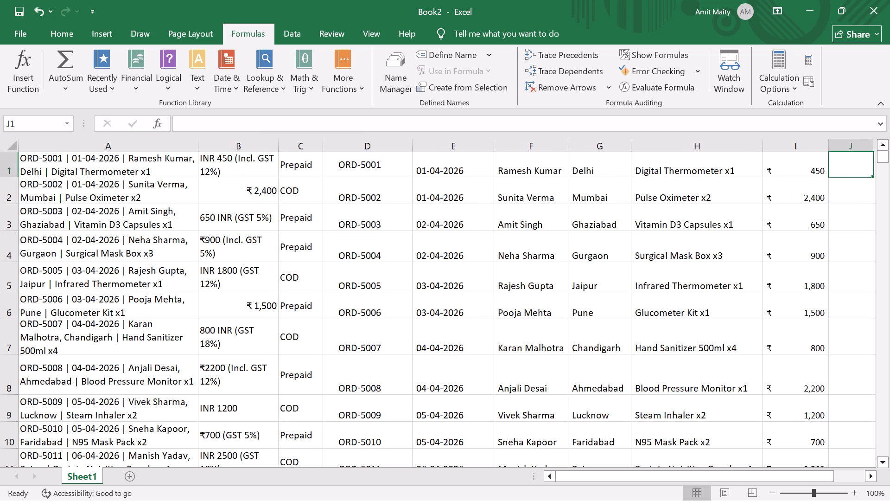
# Copy only the text "(Incl. GST 12%)" from cell B1 into cell J1.
pyautogui.doubleClick(206, 157)
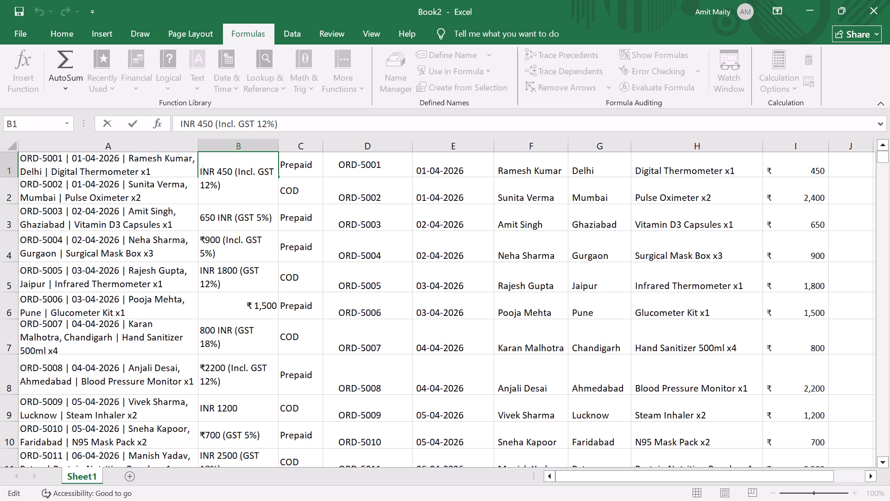
pyautogui.moveTo(235, 173); pyautogui.dragTo(235, 184)
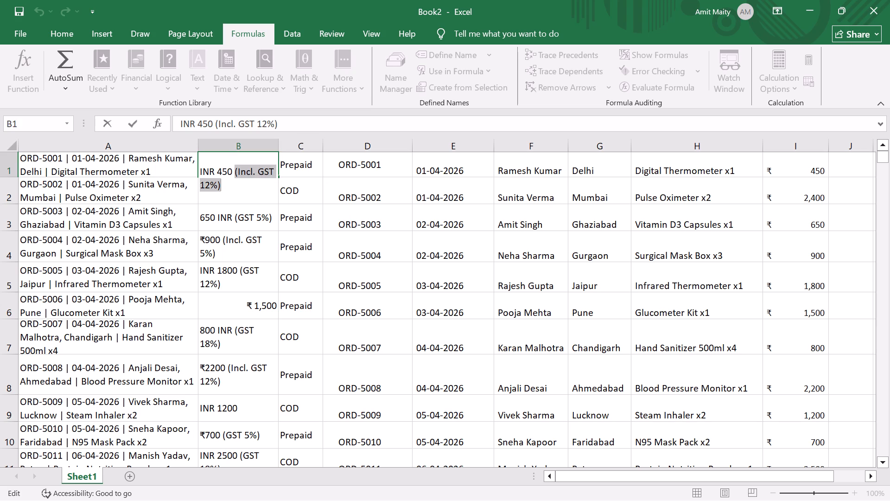
pyautogui.hotkey('ctrl', 'c')
pyautogui.doubleClick(856, 171)
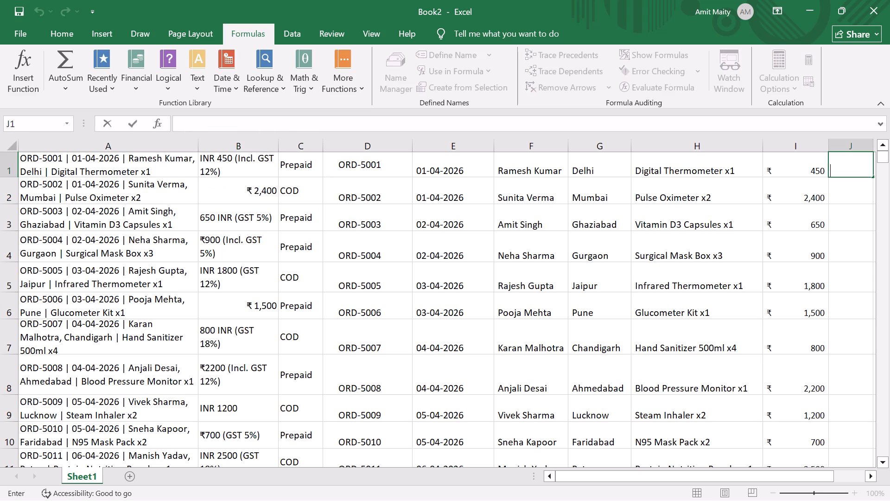
pyautogui.hotkey('ctrl', 'v')
pyautogui.click(848, 219)
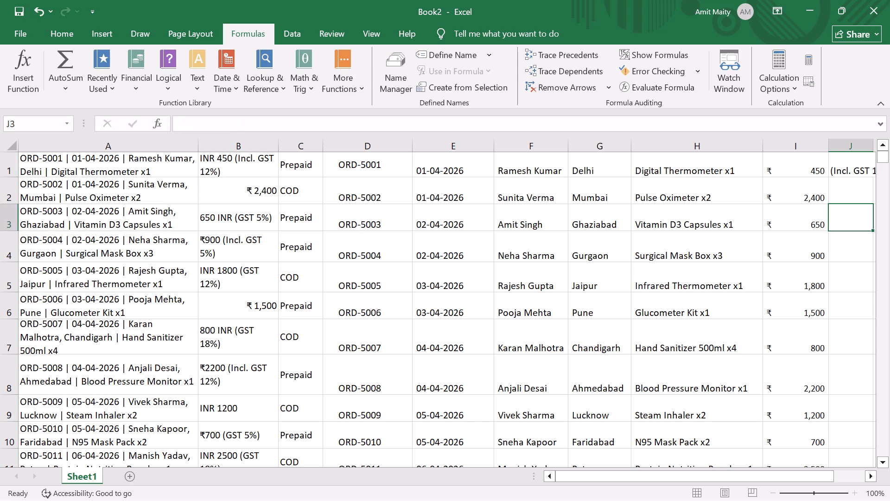
# Widen column J enough for the full GST text in J1 to fit.
pyautogui.click(843, 191)
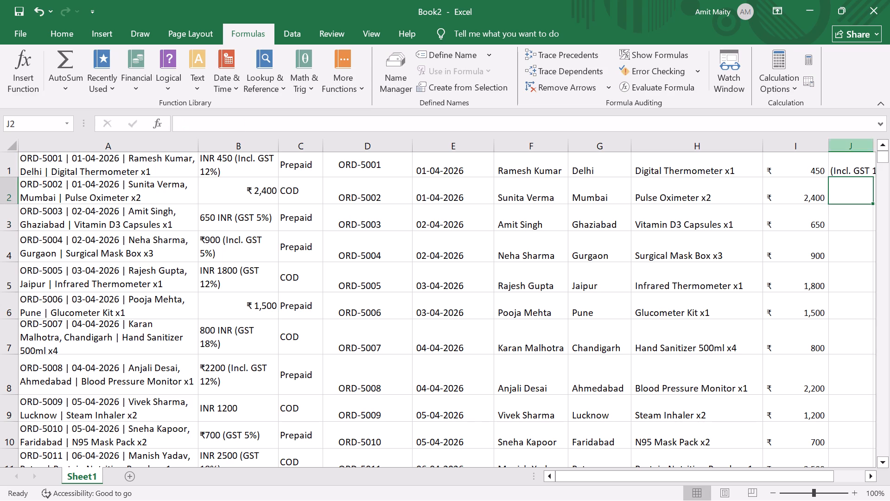
pyautogui.press('Right')
pyautogui.press('Right')
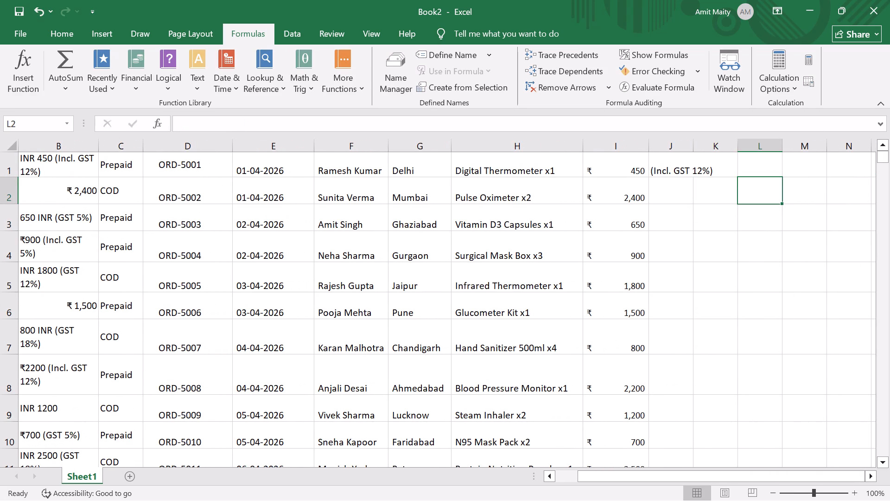
pyautogui.moveTo(691, 148); pyautogui.dragTo(706, 143)
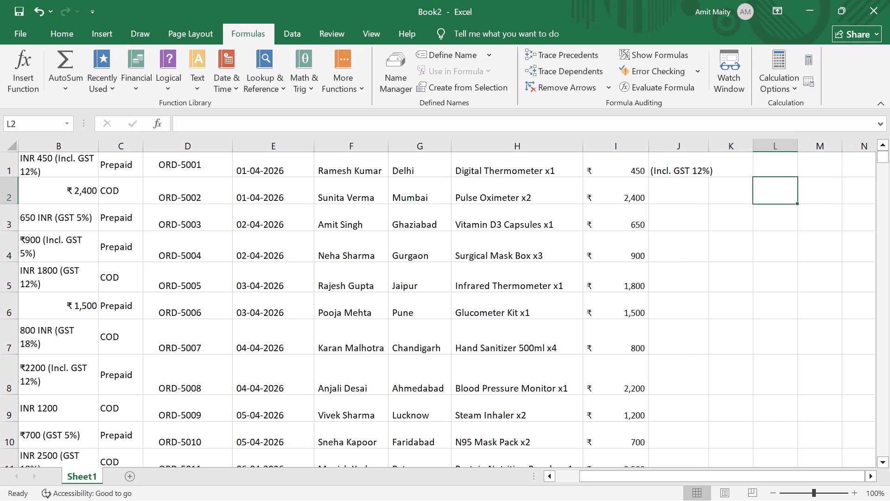
pyautogui.click(710, 147)
pyautogui.moveTo(710, 147); pyautogui.dragTo(726, 147)
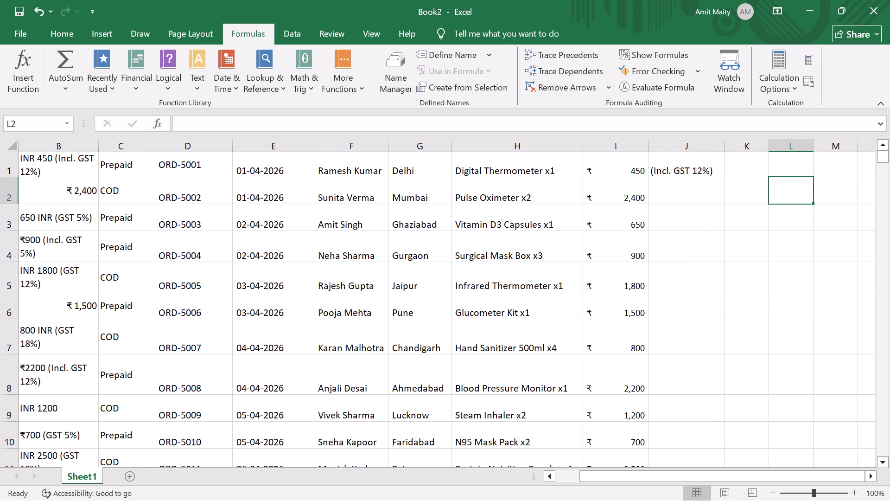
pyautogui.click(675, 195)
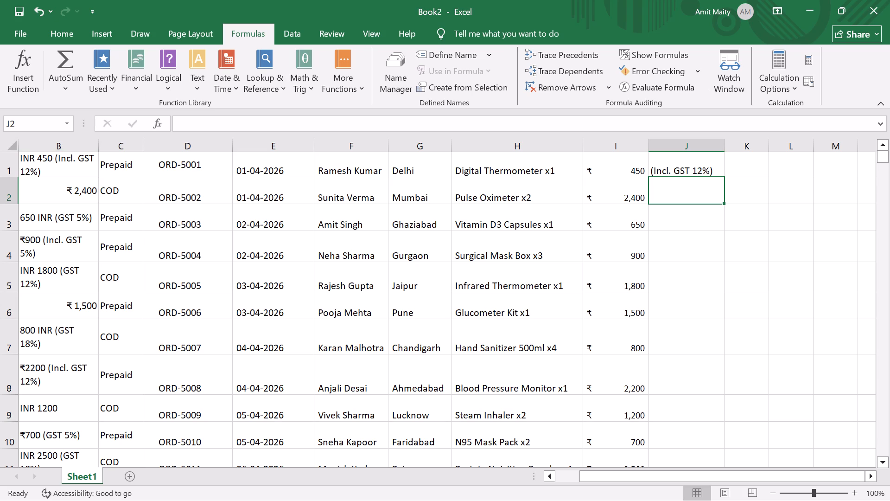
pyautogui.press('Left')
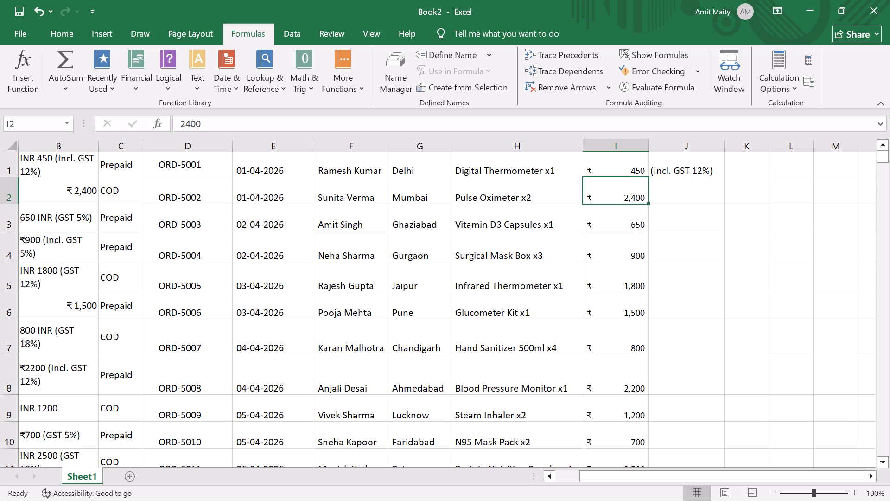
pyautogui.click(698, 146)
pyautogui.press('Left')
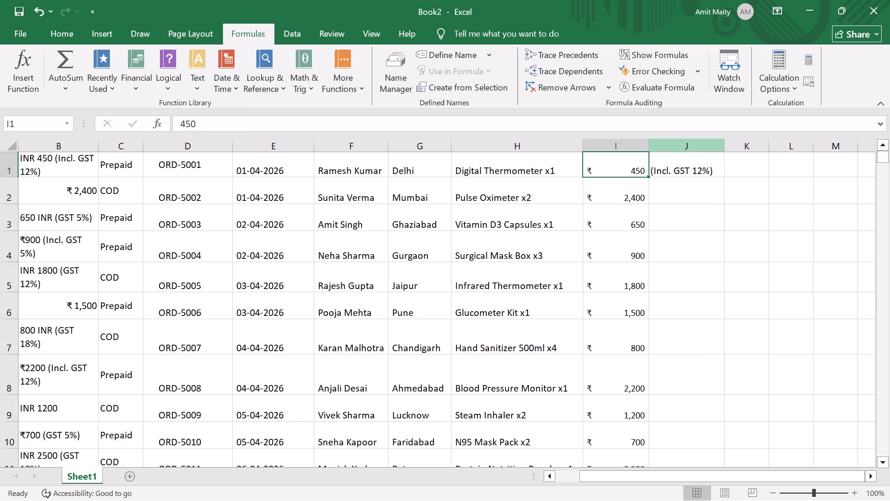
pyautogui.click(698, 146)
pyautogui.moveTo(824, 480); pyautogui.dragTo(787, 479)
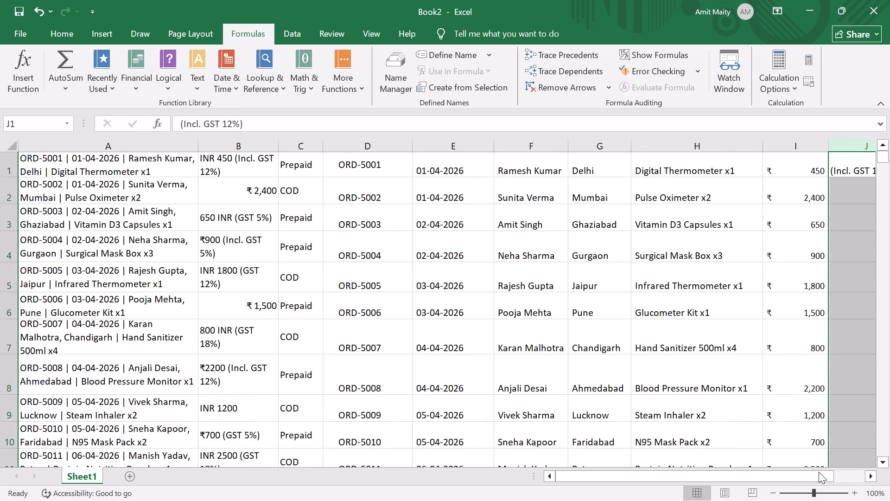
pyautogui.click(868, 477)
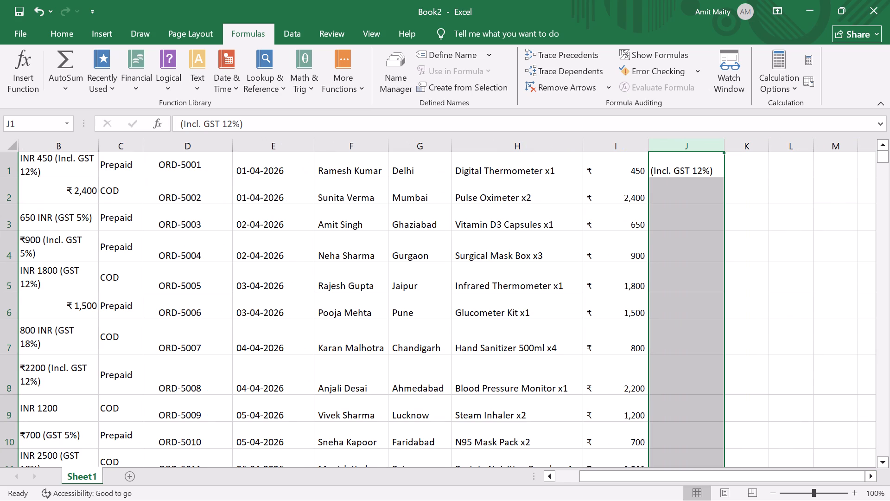
# Copy only the text "(GST 5%)" from cell B3 into cell J3.
pyautogui.doubleClick(64, 220)
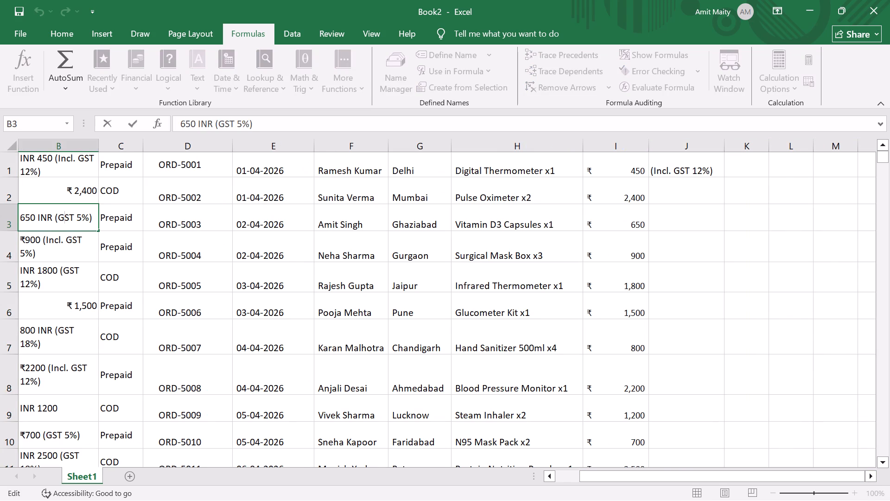
pyautogui.moveTo(54, 216); pyautogui.dragTo(90, 218)
pyautogui.moveTo(90, 218); pyautogui.dragTo(93, 218)
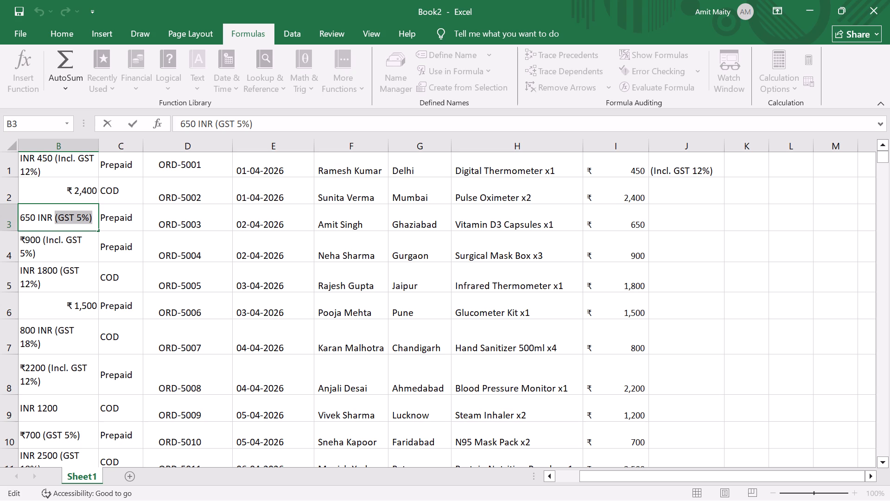
pyautogui.hotkey('ctrl', 'c')
pyautogui.doubleClick(677, 214)
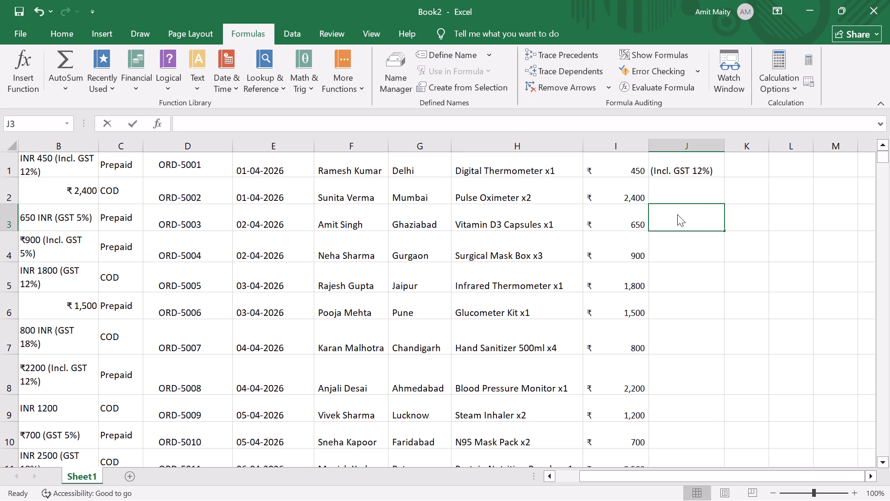
pyautogui.hotkey('ctrl', 'v')
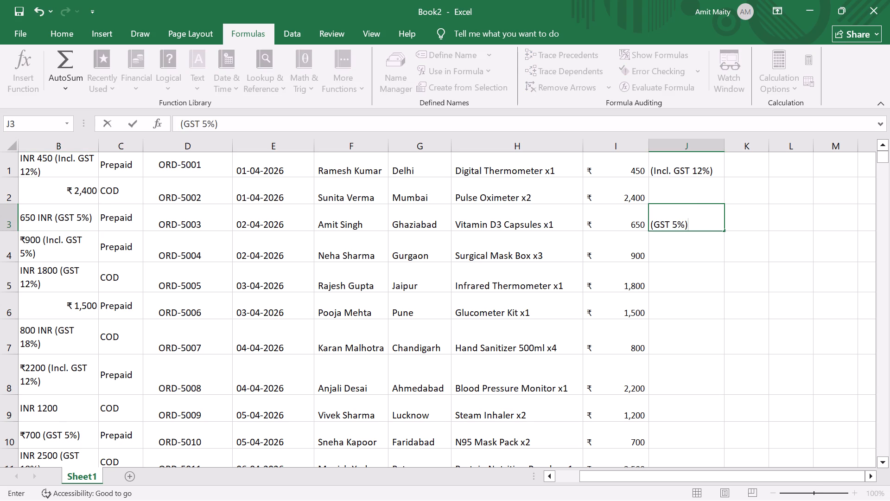
# Flash Fill the rest of column J from the GST examples in J1 and J3.
pyautogui.click(681, 252)
pyautogui.hotkey('ctrl', 'e')
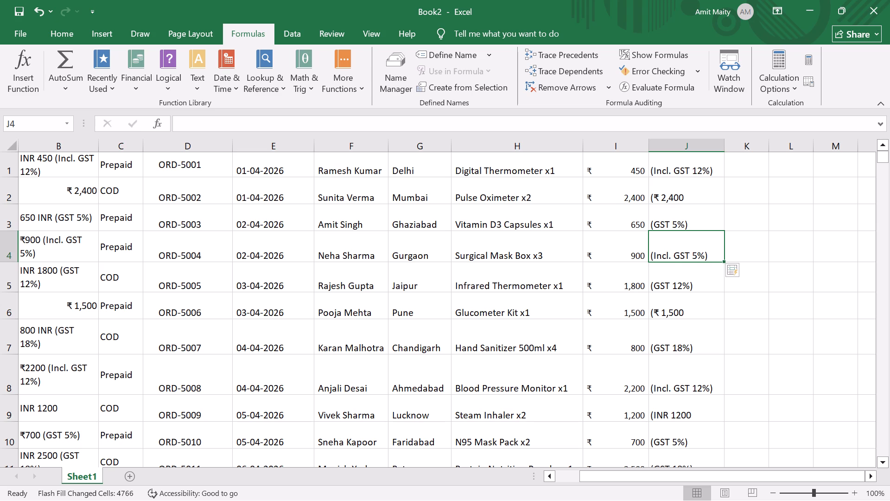
# Examine the filled GST entries down column J against the source text in column B.
pyautogui.scroll(-6, 689, 392)
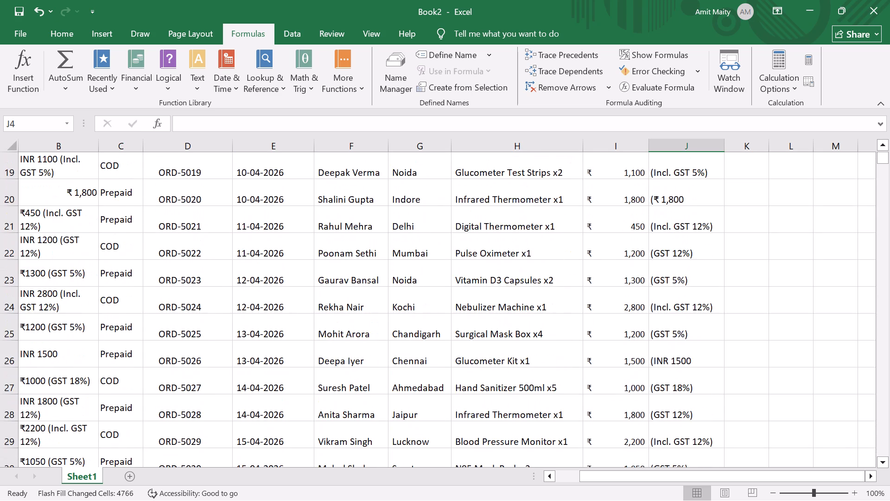
pyautogui.scroll(-4, 689, 392)
pyautogui.scroll(2, 689, 392)
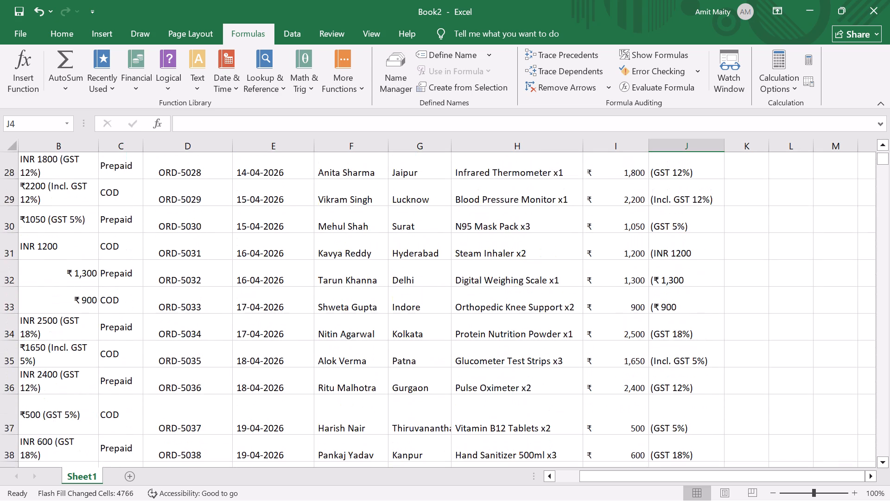
pyautogui.scroll(5, 689, 392)
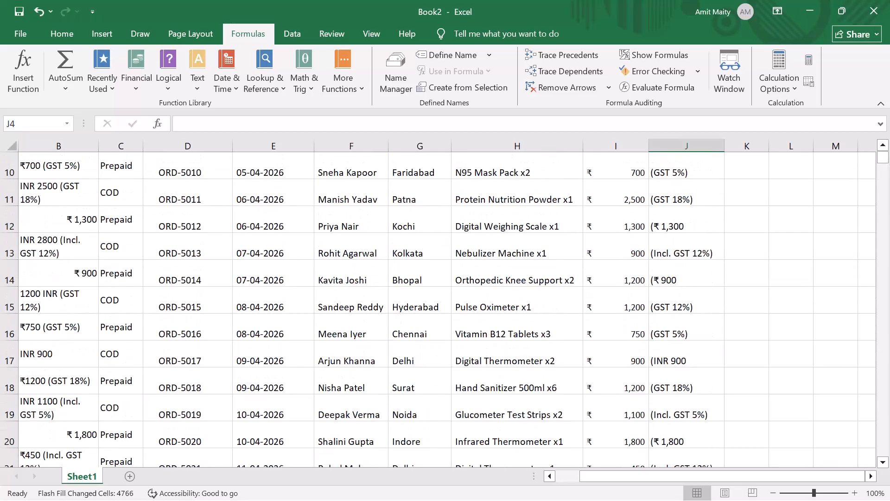
pyautogui.scroll(7, 689, 392)
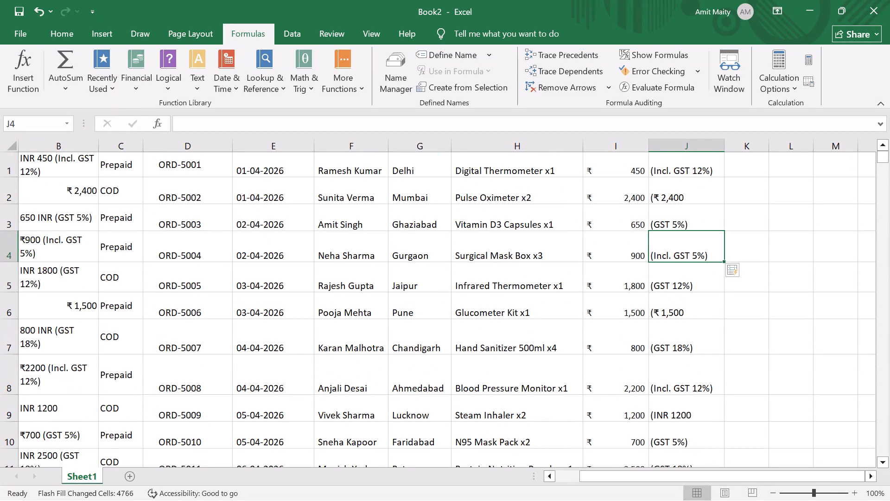
# Widen column B slightly so that texts such as "₹900 (Incl. GST 5%)" fit on one line.
pyautogui.click(704, 192)
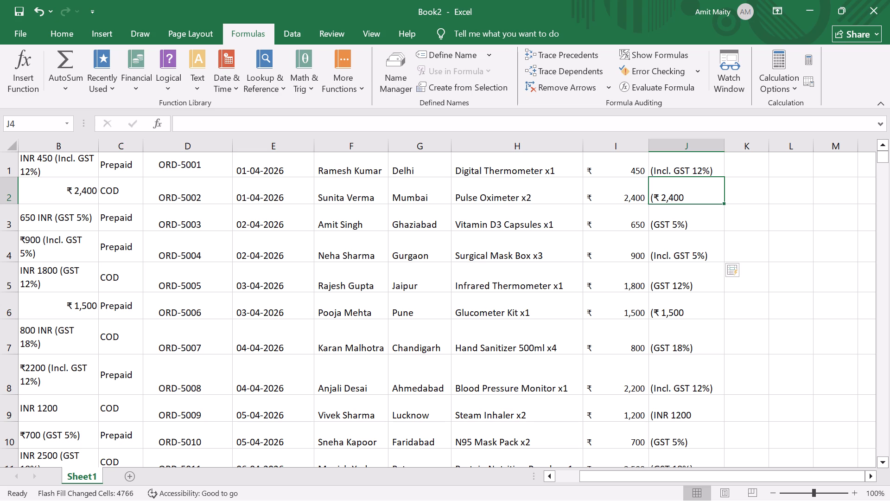
pyautogui.moveTo(96, 148); pyautogui.dragTo(101, 148)
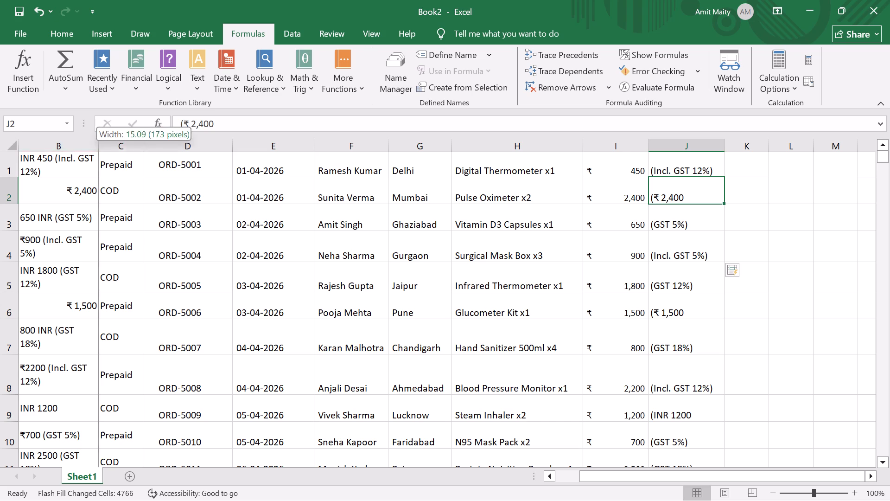
pyautogui.moveTo(101, 148); pyautogui.dragTo(136, 150)
pyautogui.moveTo(136, 150); pyautogui.dragTo(99, 150)
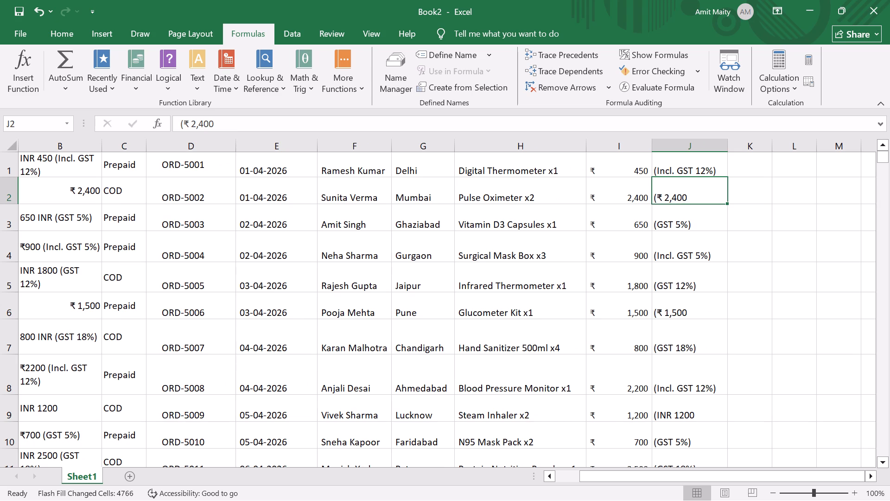
# Remove the opening bracket and rupee sign from the entry in J2, leaving only 2,400.
pyautogui.doubleClick(666, 196)
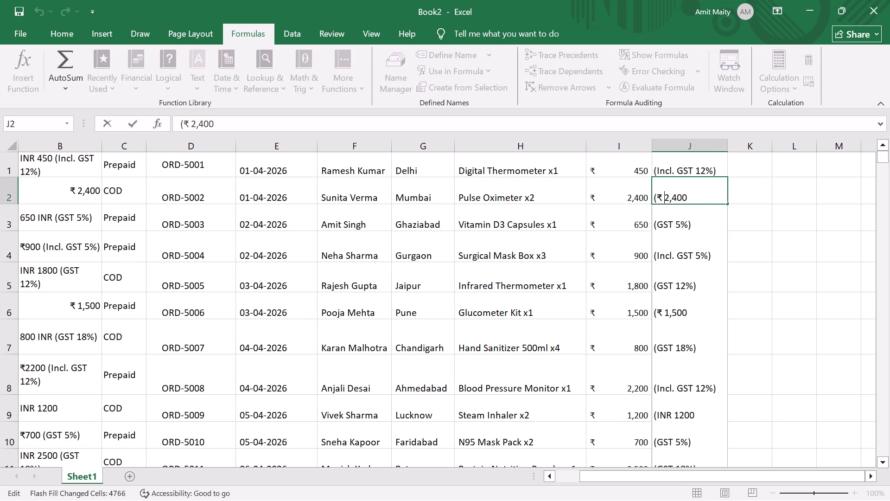
pyautogui.press('BackSpace')
pyautogui.press('BackSpace')
pyautogui.press('BackSpace')
pyautogui.click(721, 231)
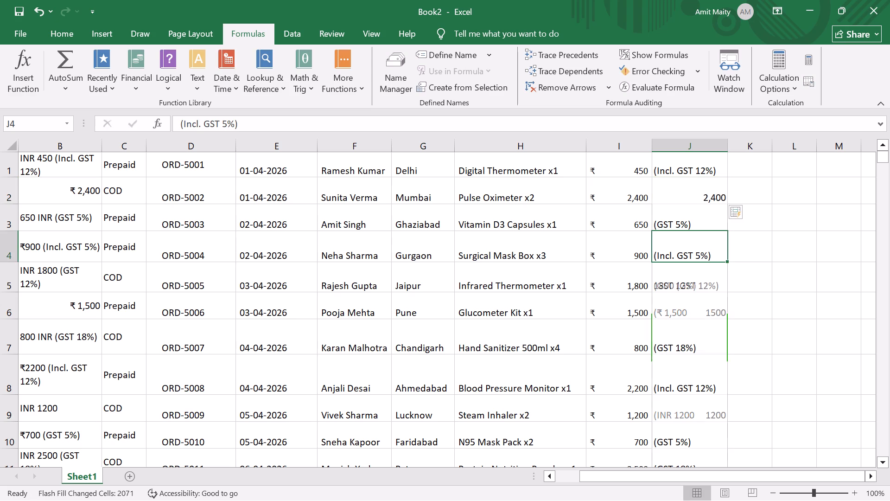
# Examine the refilled column J down the order rows, comparing its entries with column B.
pyautogui.click(736, 246)
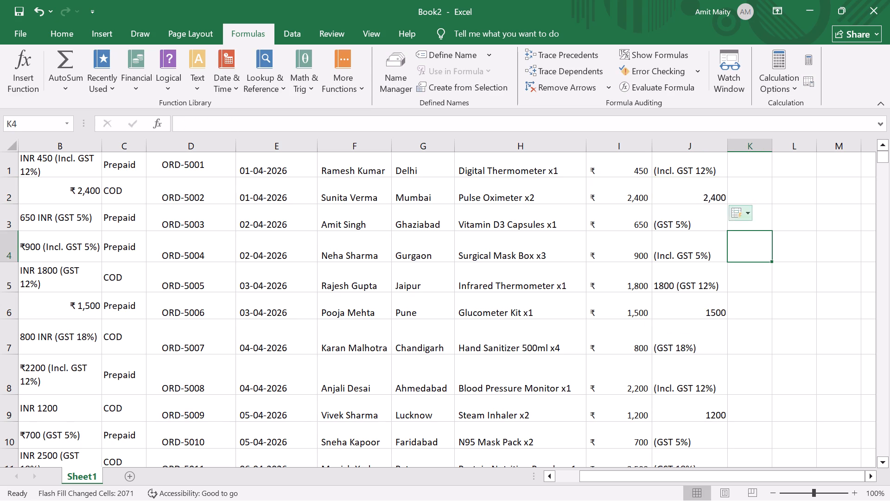
pyautogui.click(742, 193)
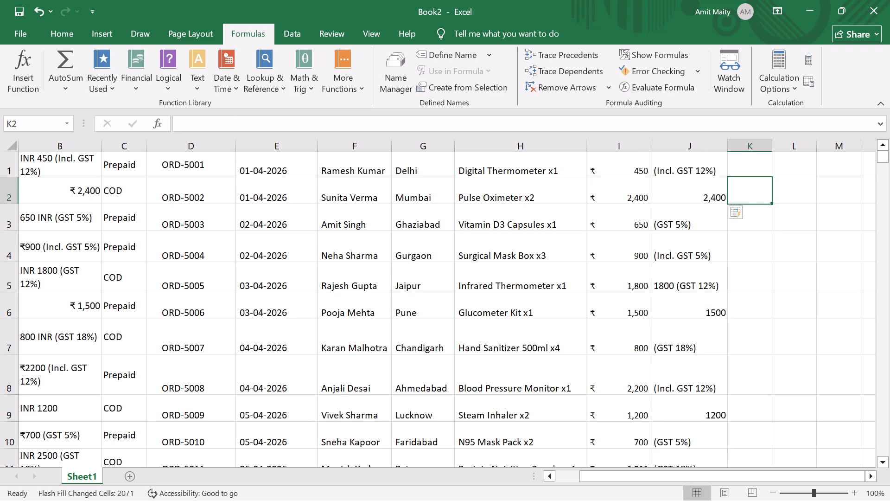
pyautogui.scroll(-2, 699, 392)
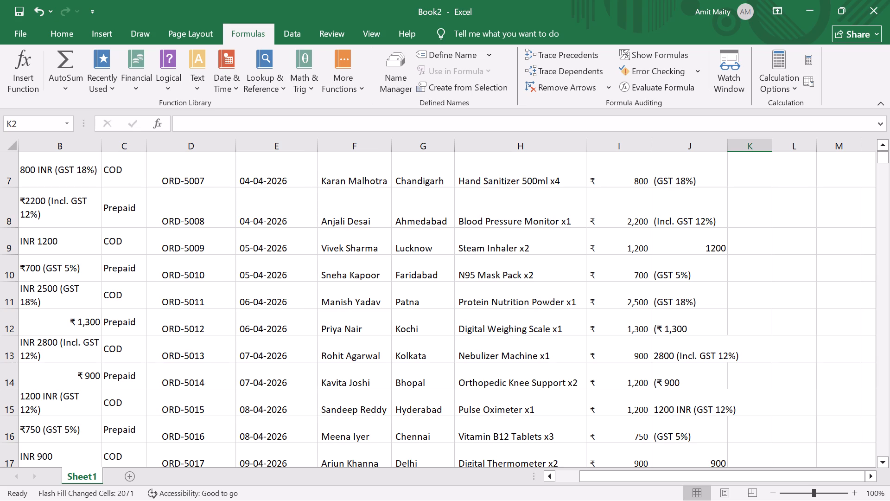
pyautogui.scroll(3, 699, 393)
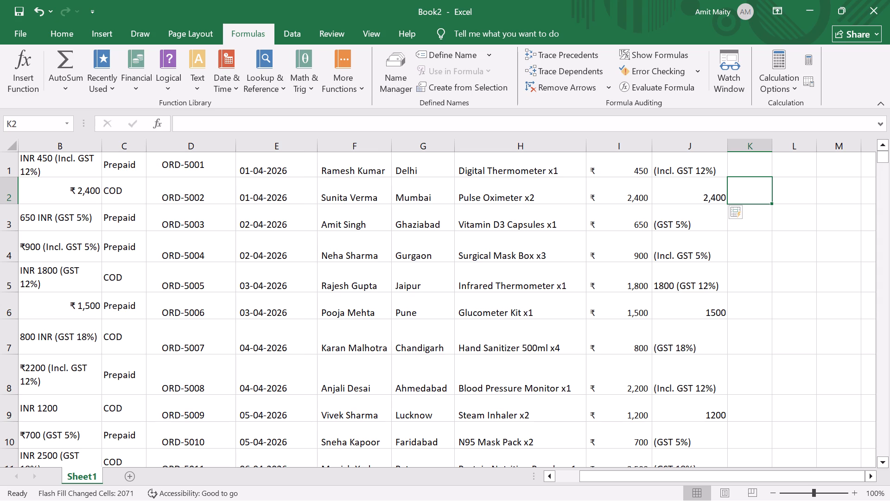
pyautogui.scroll(-10, 769, 274)
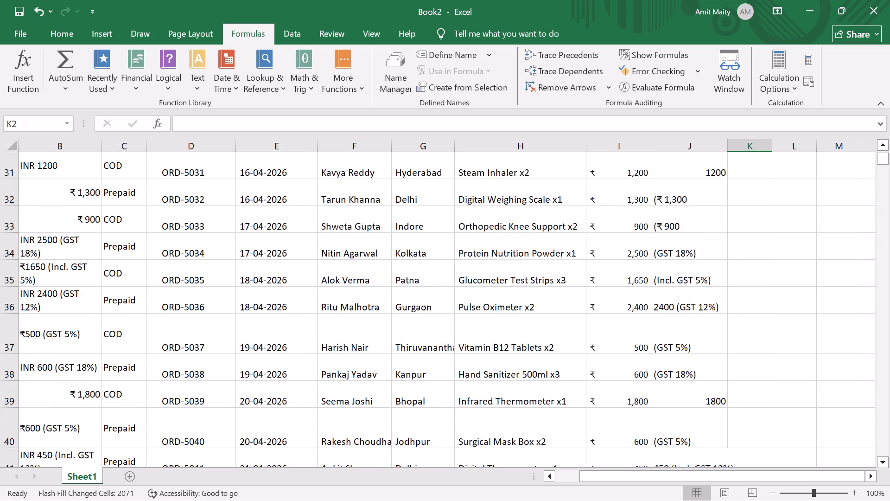
pyautogui.scroll(-6, 769, 274)
pyautogui.scroll(8, 769, 274)
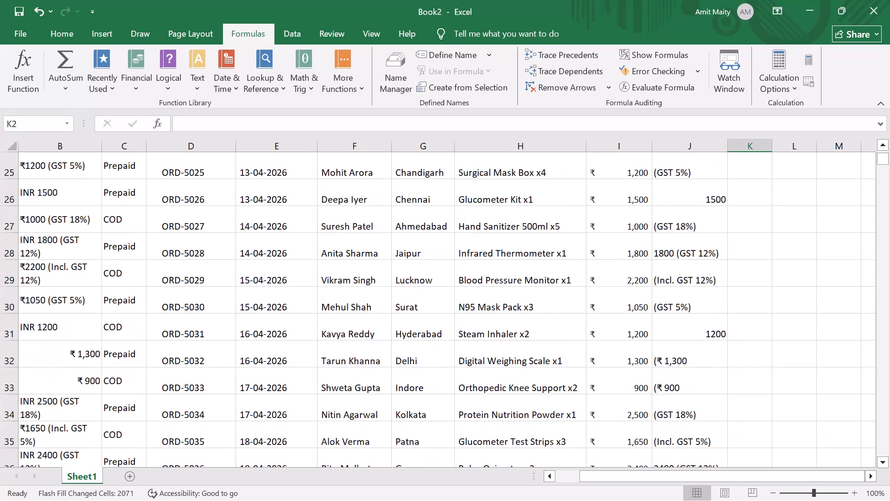
pyautogui.scroll(11, 769, 274)
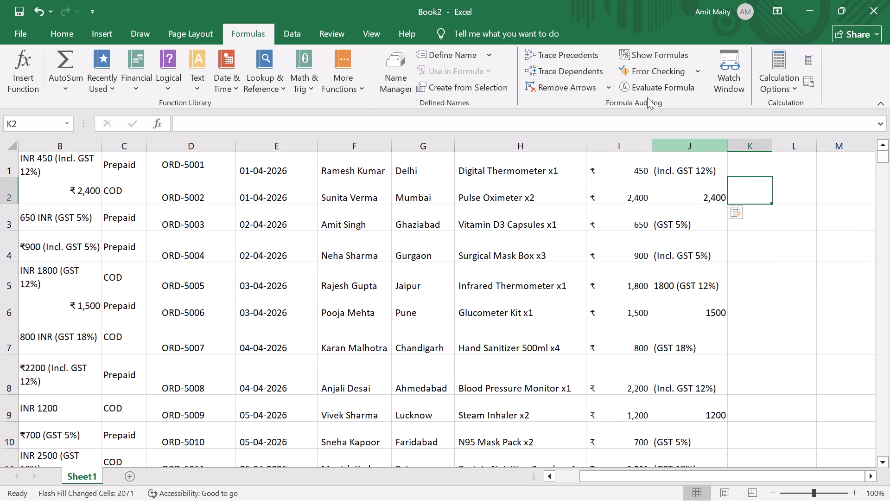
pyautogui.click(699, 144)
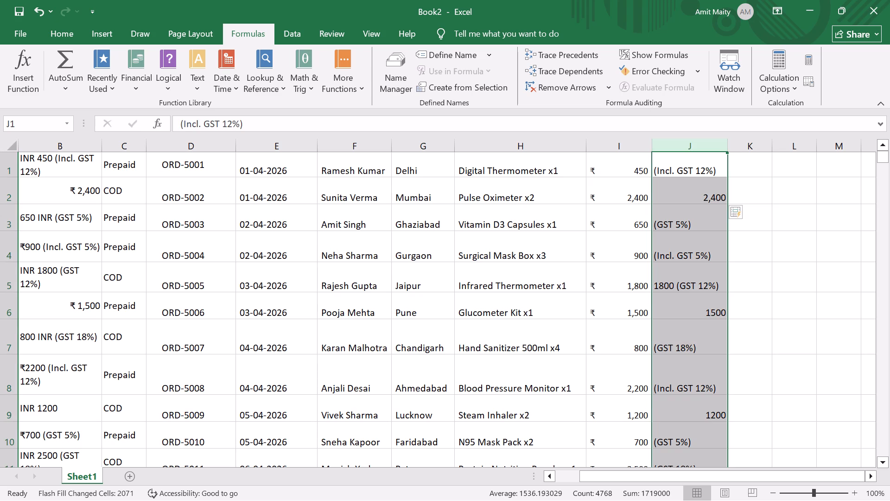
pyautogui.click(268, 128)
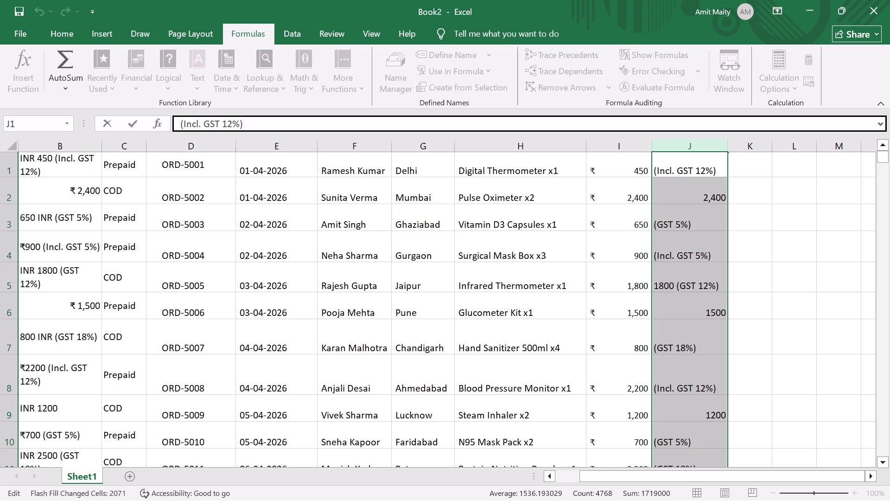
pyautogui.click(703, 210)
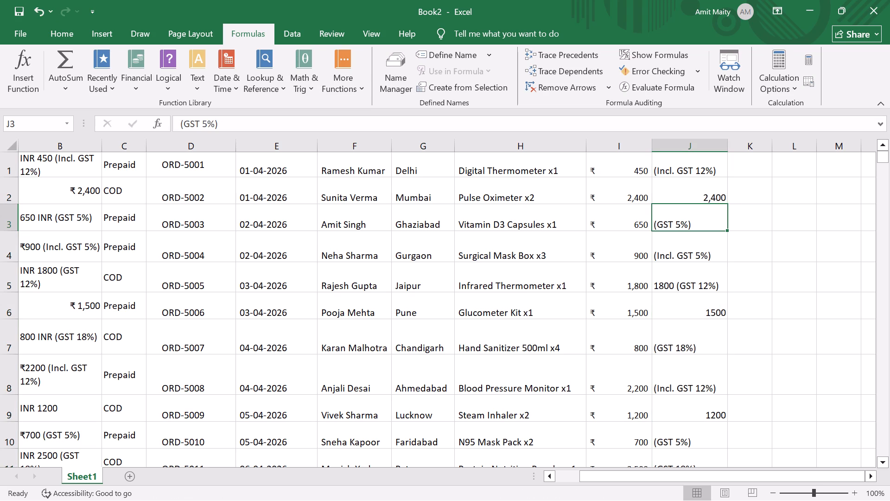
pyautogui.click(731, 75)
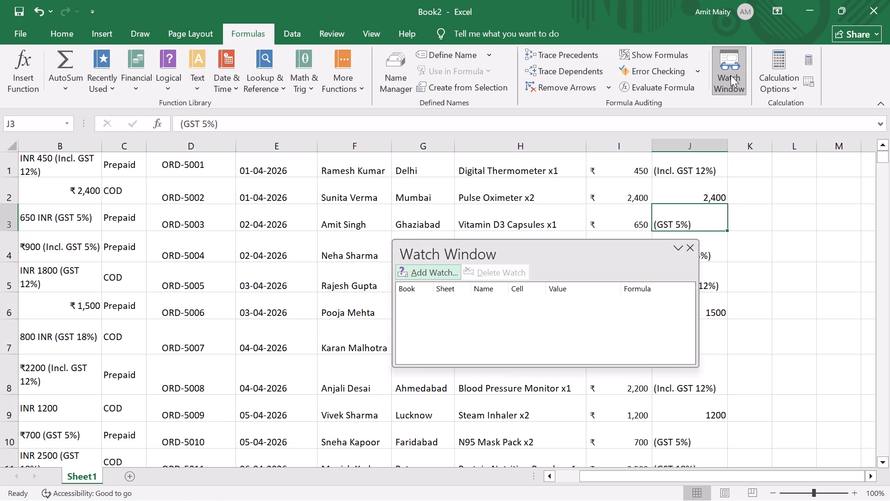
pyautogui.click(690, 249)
# Add watches for all of column J (=Sheet1!$J:$J) in the Watch Window, agreeing to continue, and dismiss the window.
pyautogui.click(693, 141)
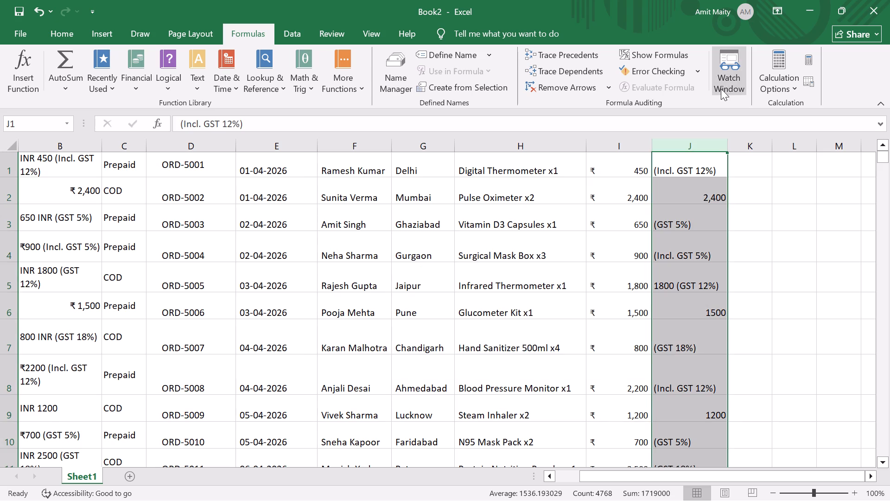
pyautogui.click(723, 78)
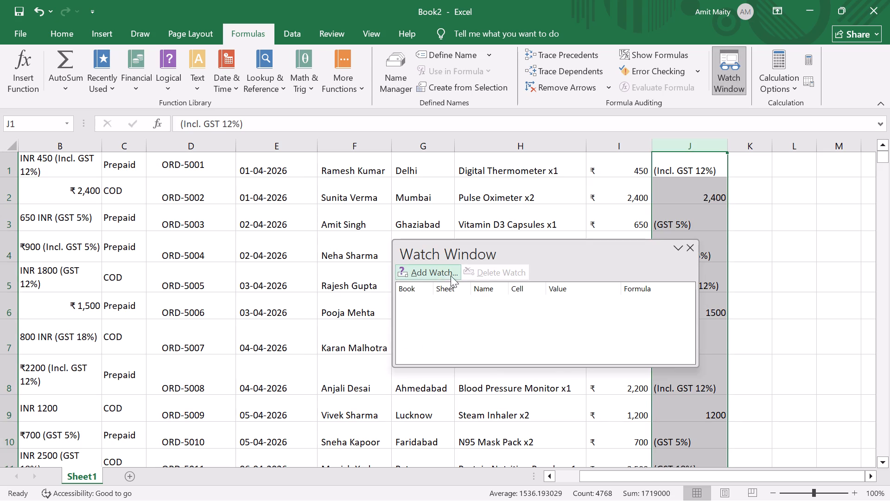
pyautogui.click(441, 274)
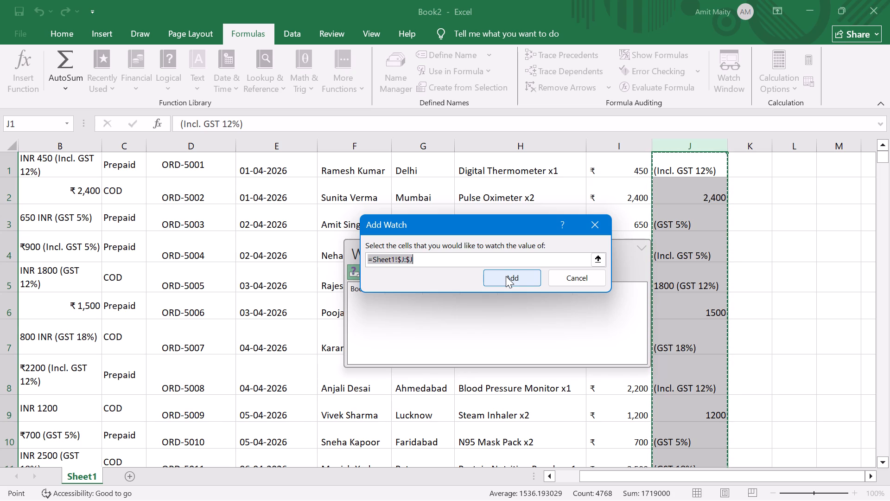
pyautogui.click(599, 255)
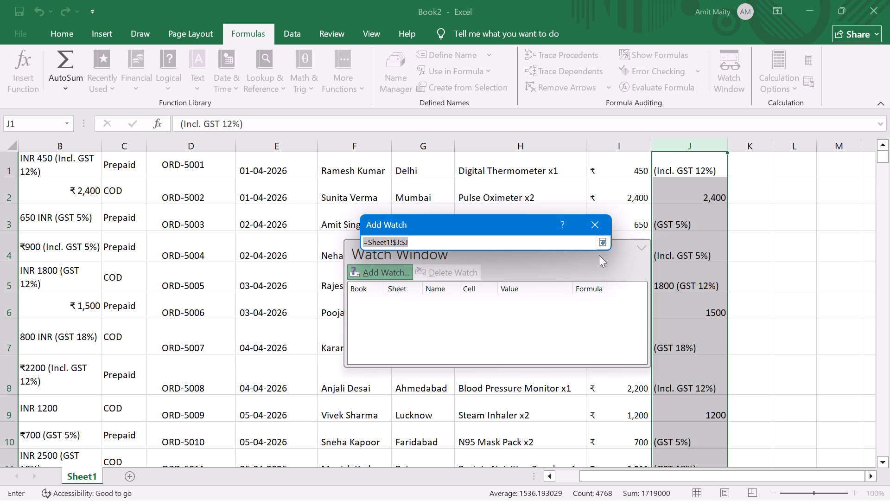
pyautogui.click(602, 241)
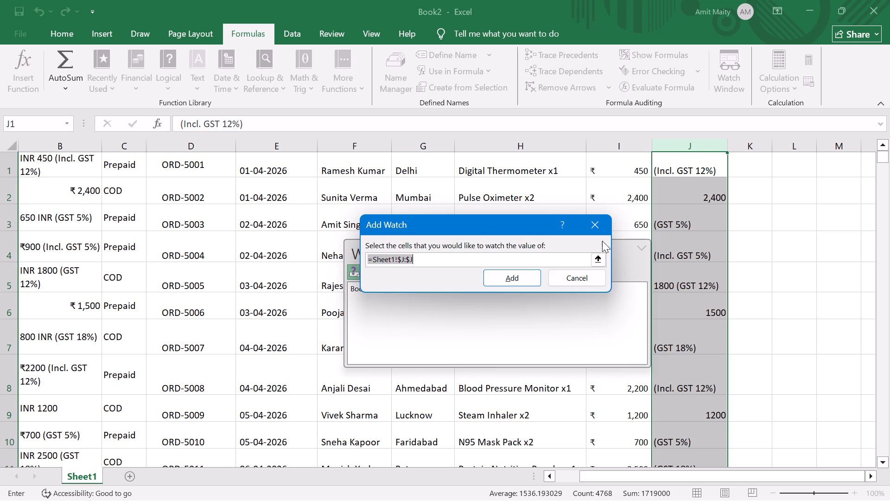
pyautogui.click(509, 282)
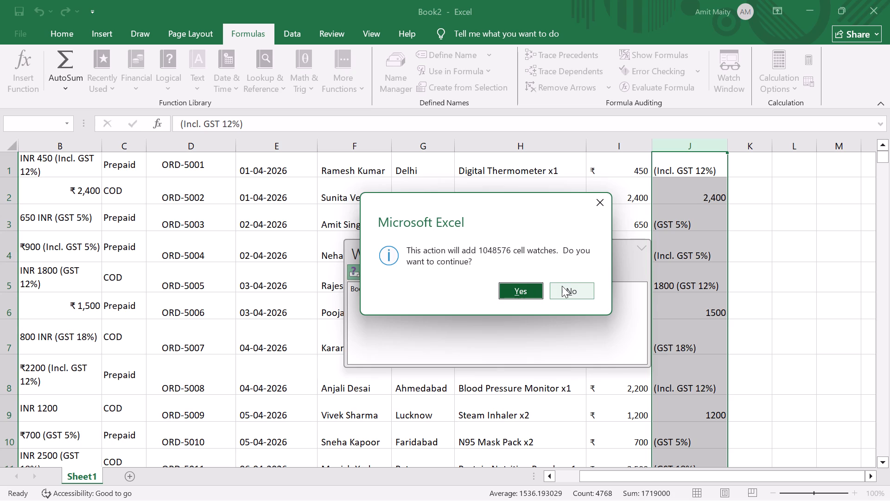
pyautogui.click(531, 289)
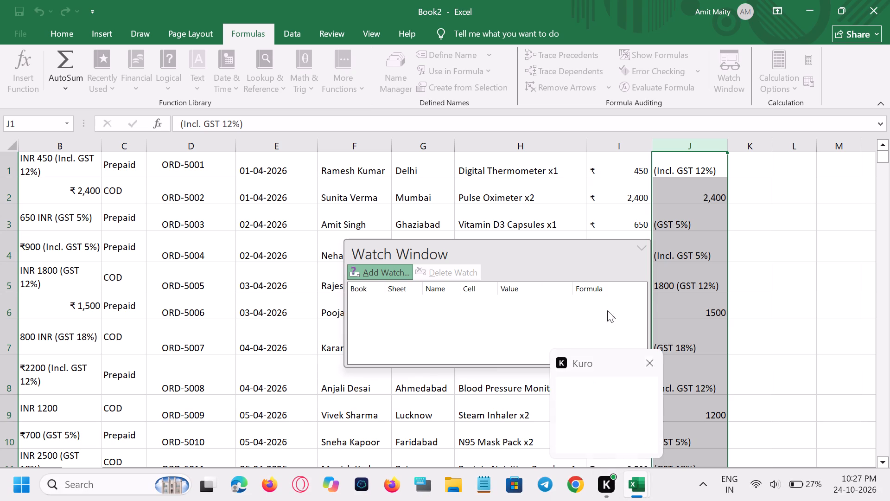
pyautogui.click(636, 245)
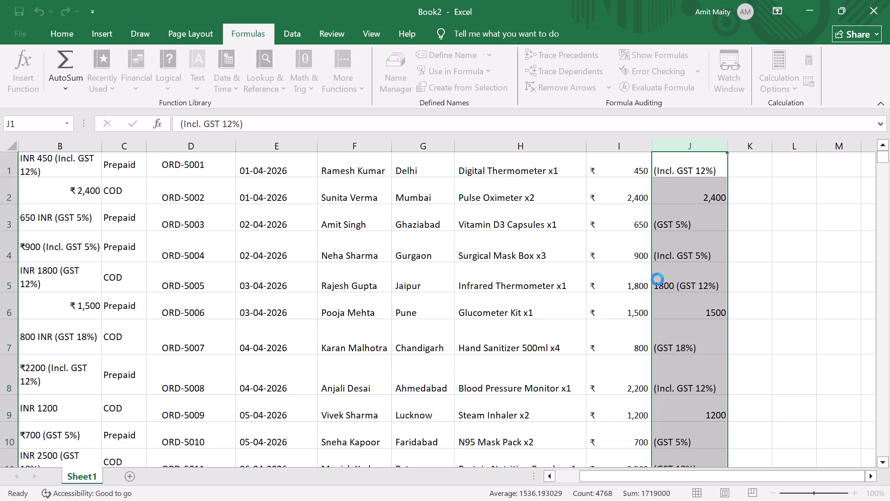
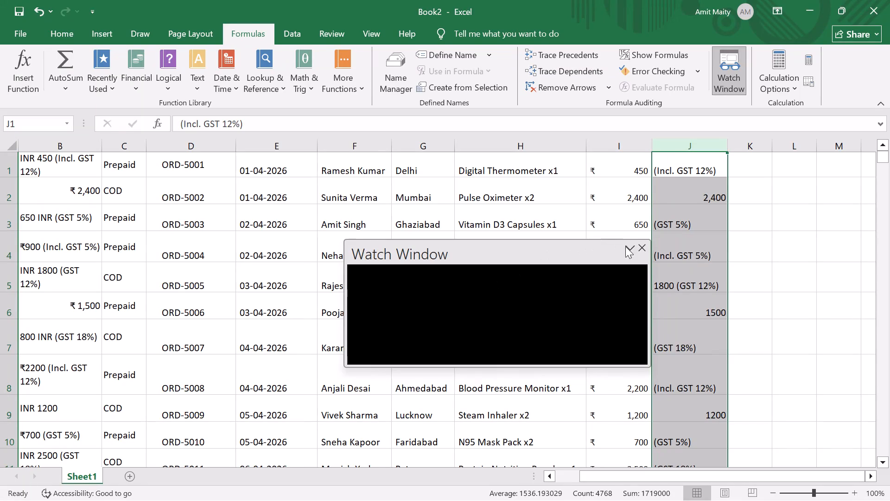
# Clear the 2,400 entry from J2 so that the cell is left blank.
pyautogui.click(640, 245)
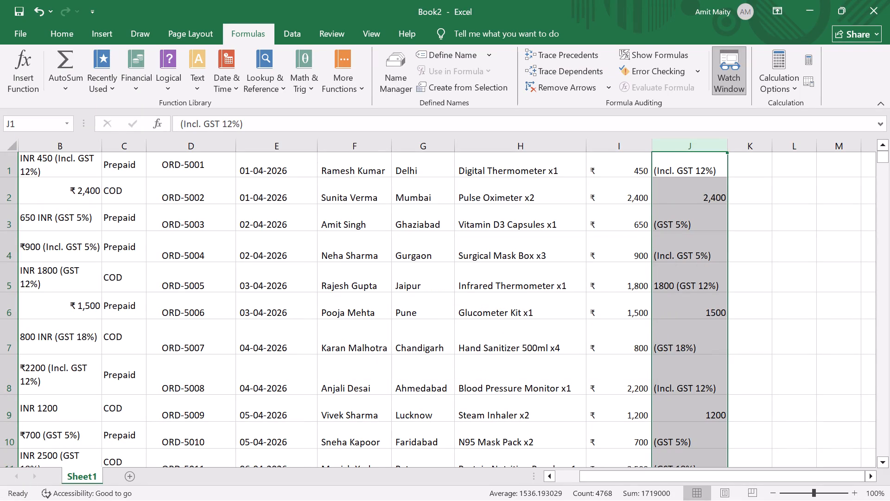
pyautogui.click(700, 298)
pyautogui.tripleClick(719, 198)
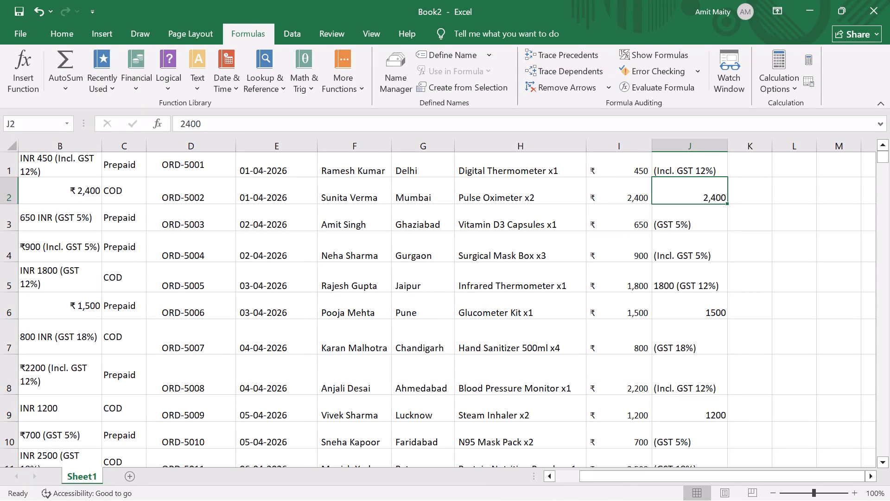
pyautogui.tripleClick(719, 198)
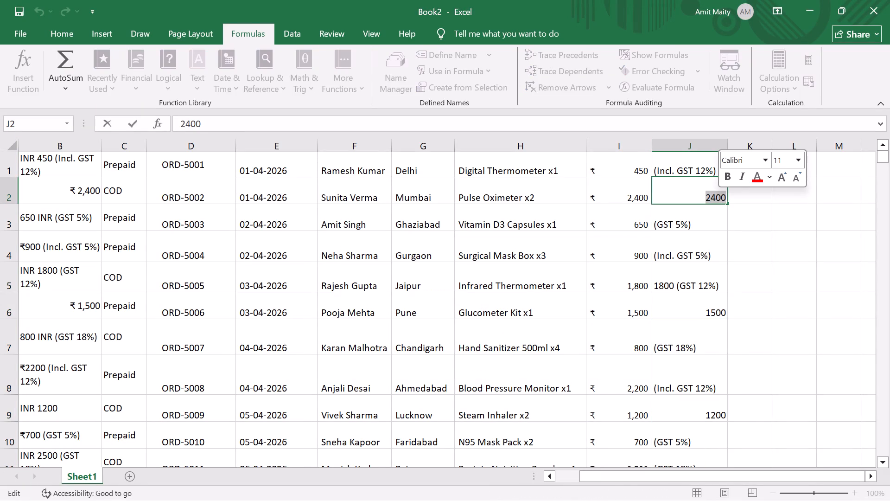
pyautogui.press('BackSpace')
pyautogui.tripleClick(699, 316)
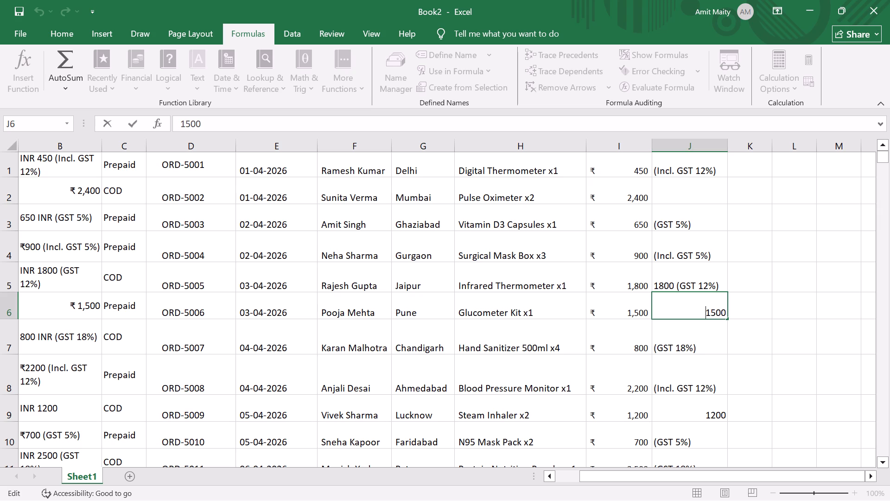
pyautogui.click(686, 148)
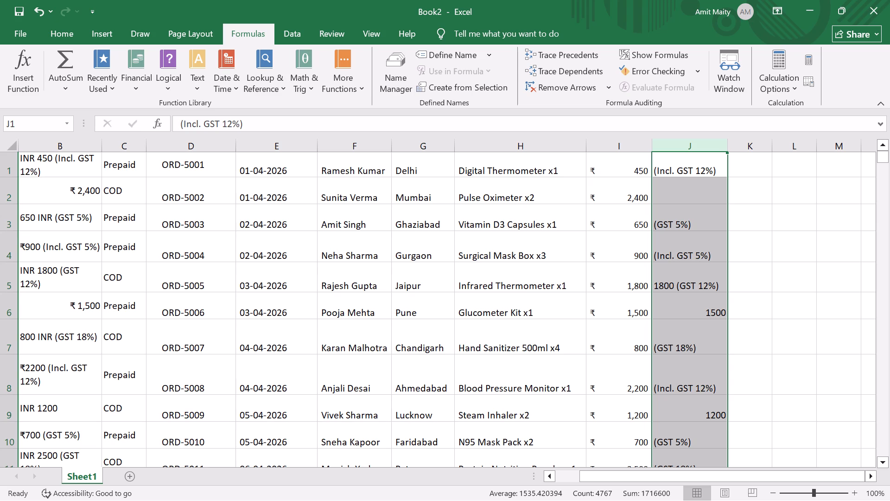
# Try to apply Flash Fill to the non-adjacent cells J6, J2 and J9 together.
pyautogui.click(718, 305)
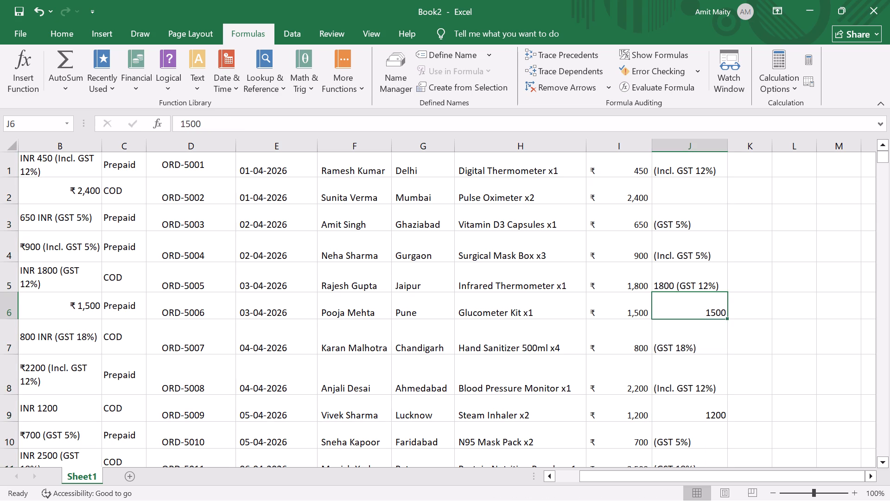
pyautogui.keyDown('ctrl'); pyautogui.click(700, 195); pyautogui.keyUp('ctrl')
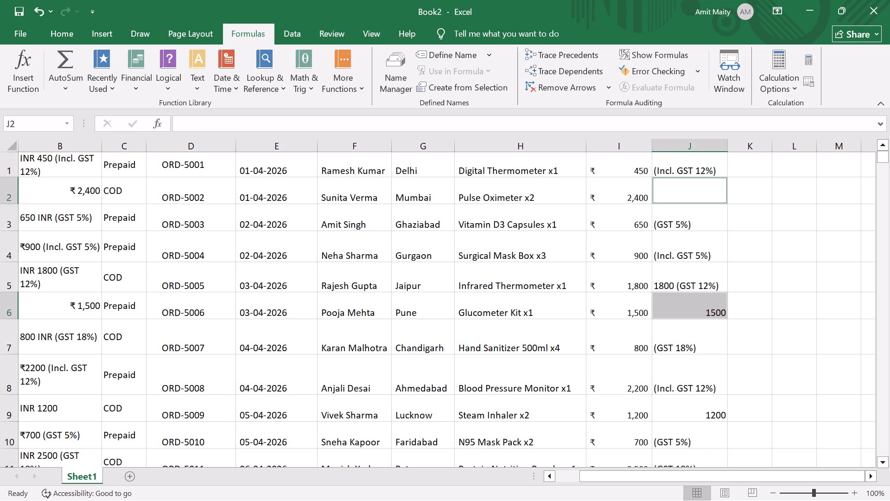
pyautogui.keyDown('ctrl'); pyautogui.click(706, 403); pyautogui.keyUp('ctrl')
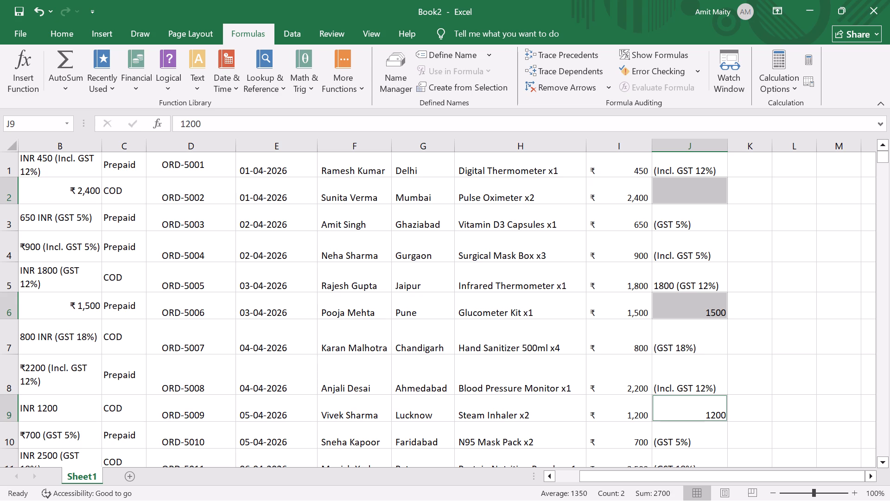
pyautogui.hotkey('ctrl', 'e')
# Turn on Show Formulas and examine the stored entries in columns G to J down the first fifteen rows.
pyautogui.click(655, 55)
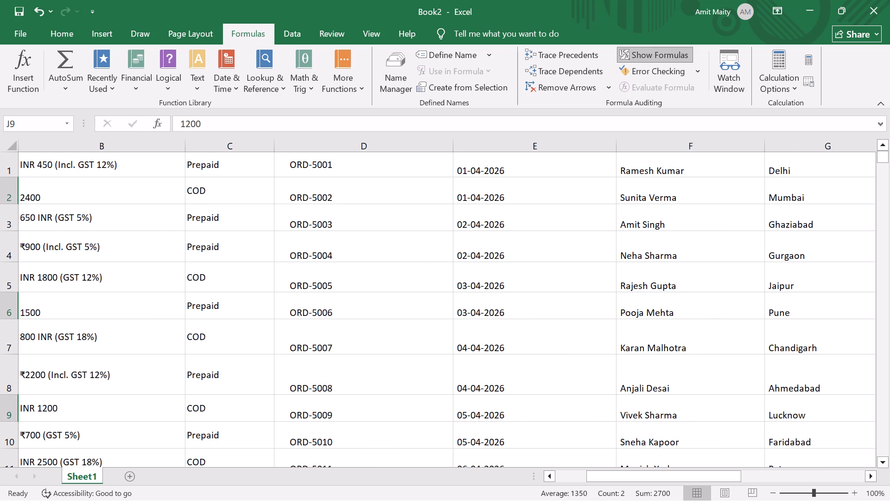
pyautogui.press('Right')
pyautogui.press('Right')
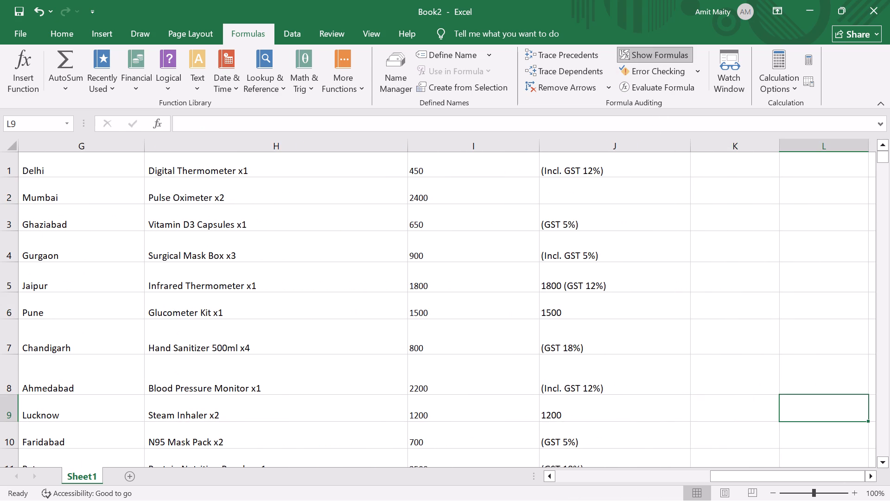
pyautogui.scroll(2, 629, 378)
pyautogui.scroll(-2, 629, 378)
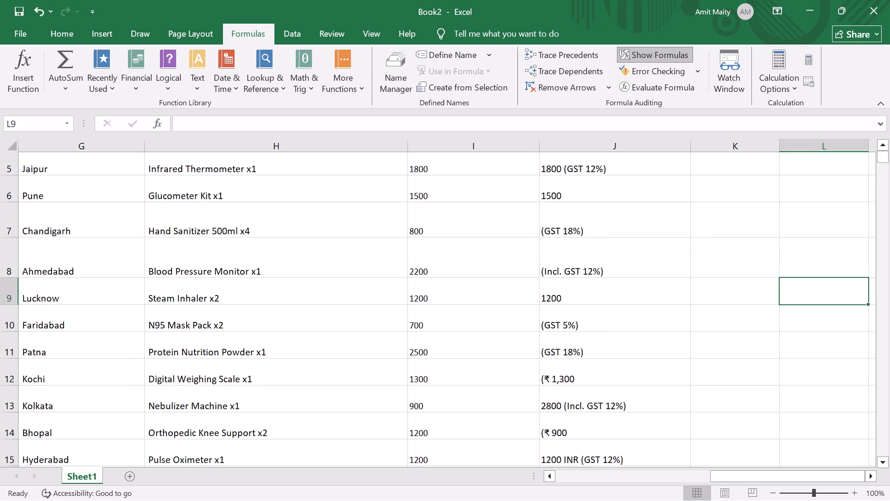
pyautogui.scroll(2, 629, 378)
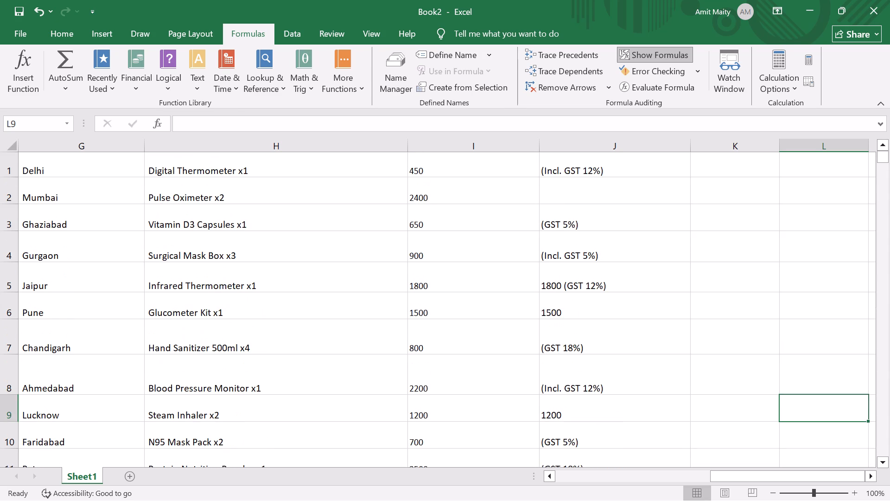
pyautogui.press('Down')
pyautogui.press('Down')
pyautogui.press('Down')
pyautogui.press('Down')
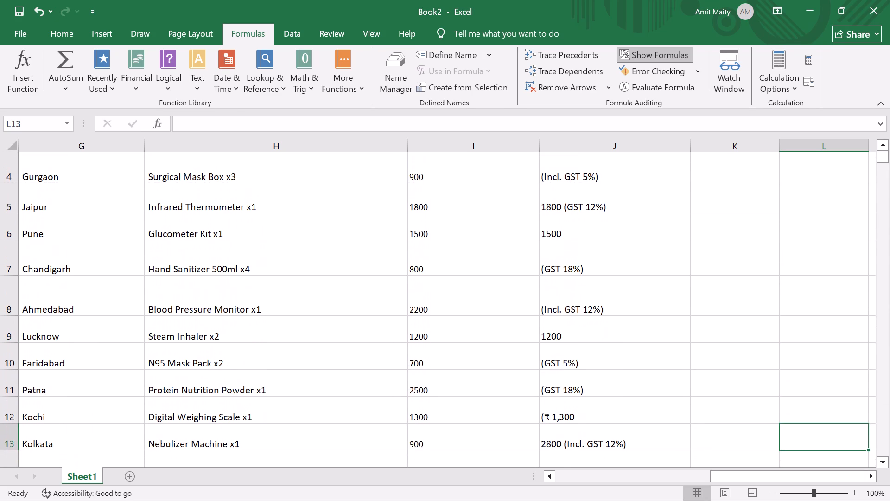
# Compare rows 4 to 13 across the sheet, from the original records in column A to the split values in column J.
pyautogui.press('Left')
pyautogui.press('Left')
pyautogui.press('Left')
pyautogui.press('Left')
pyautogui.press('Left')
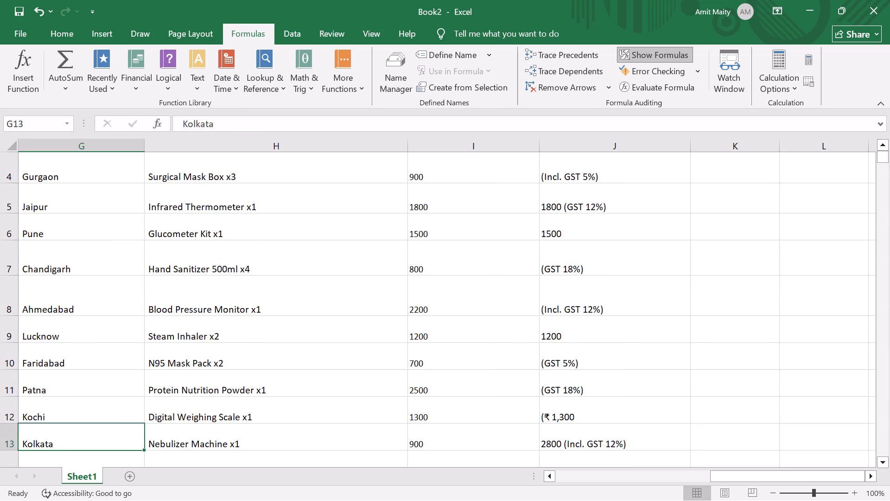
pyautogui.press('Left')
pyautogui.press('Left')
pyautogui.press('Left')
pyautogui.press('Left')
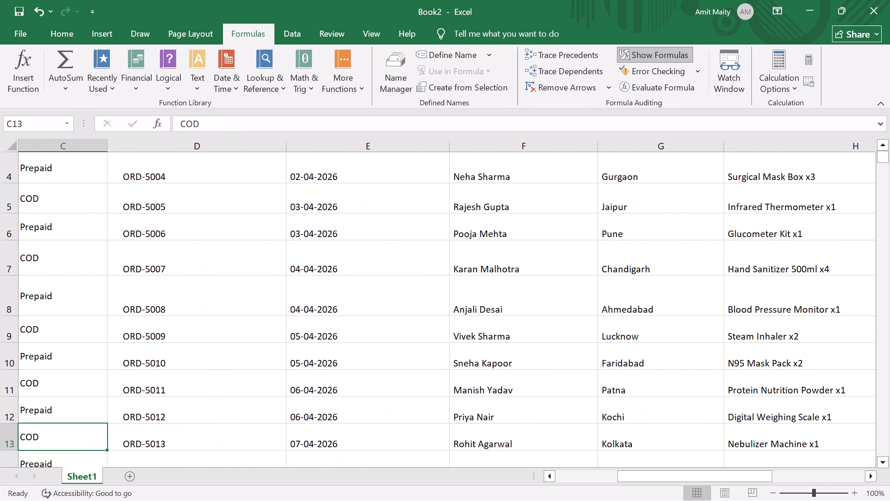
pyautogui.press('Left')
pyautogui.press('Left')
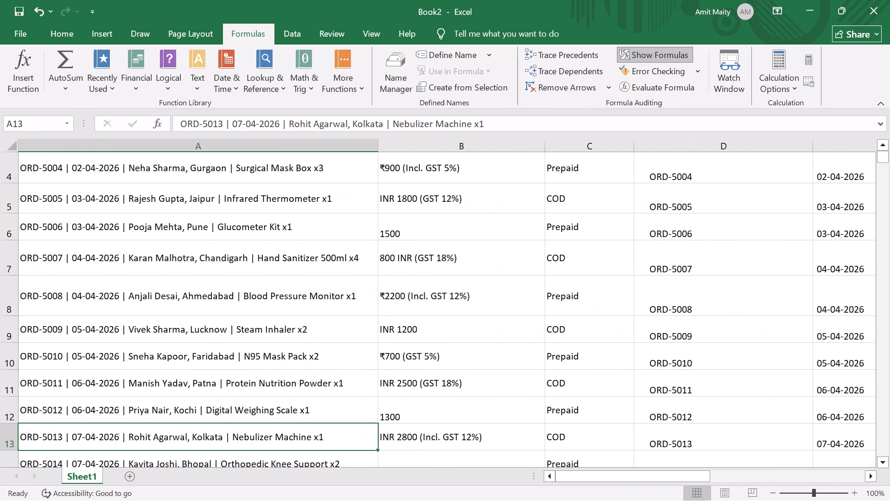
pyautogui.press('Right')
pyautogui.press('Right')
pyautogui.press('Right')
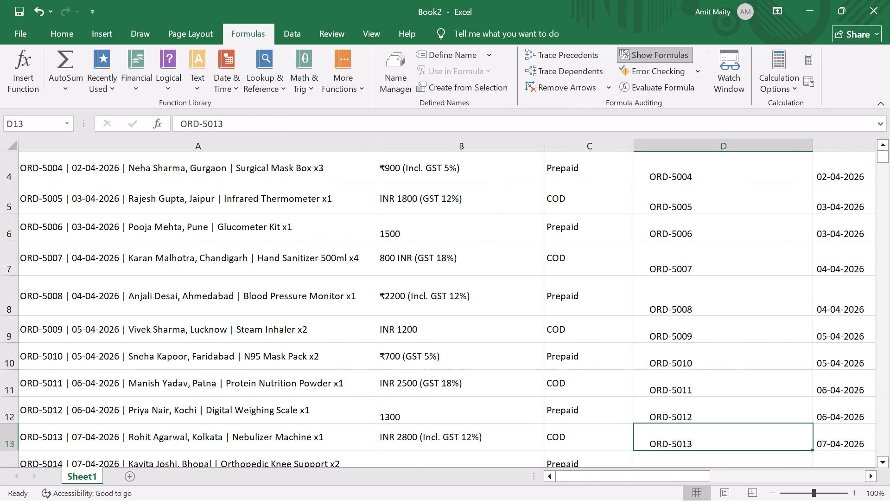
pyautogui.press('Right')
pyautogui.press('Right')
pyautogui.press('Right')
pyautogui.press('Right')
pyautogui.press('Right')
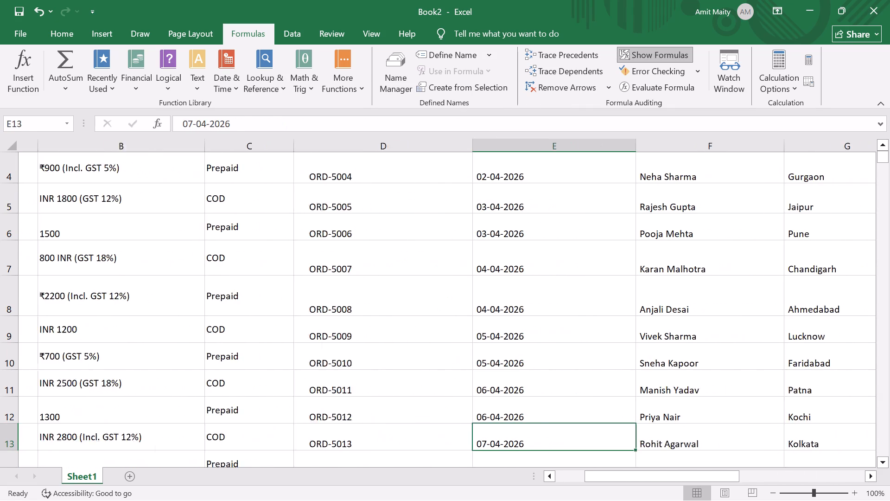
pyautogui.press('Right')
pyautogui.press('Right')
pyautogui.press('Right')
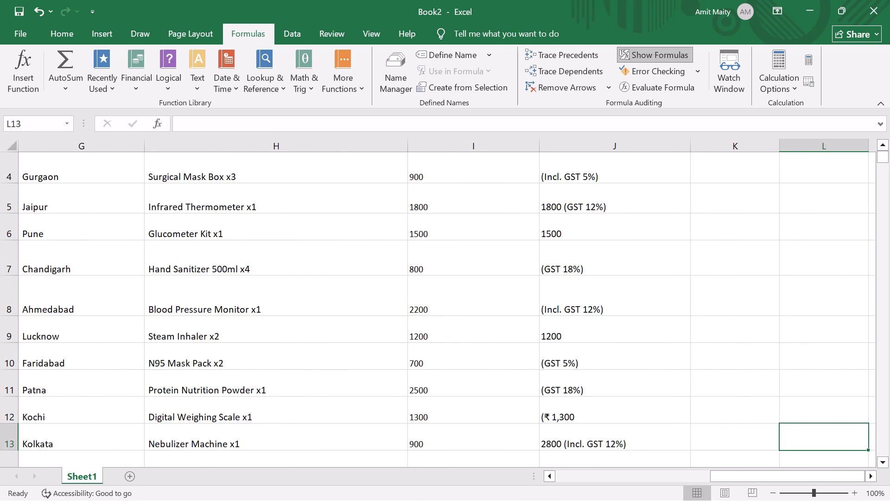
pyautogui.press('Right')
pyautogui.press('Right')
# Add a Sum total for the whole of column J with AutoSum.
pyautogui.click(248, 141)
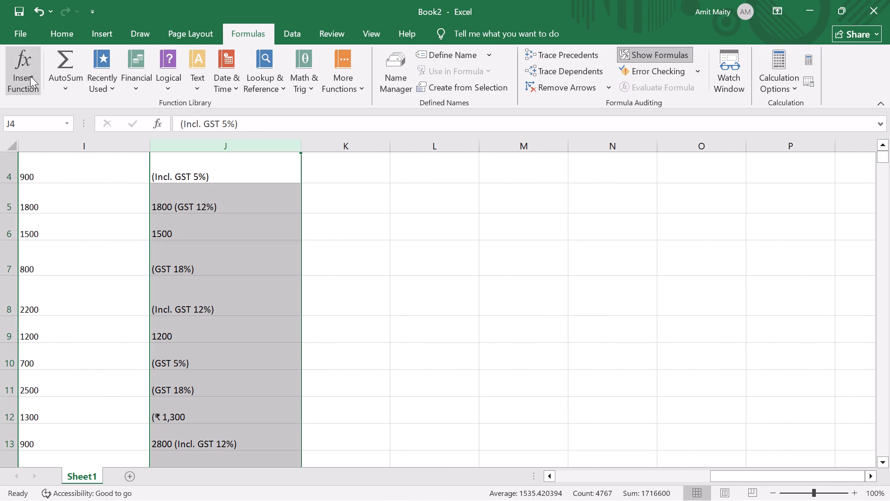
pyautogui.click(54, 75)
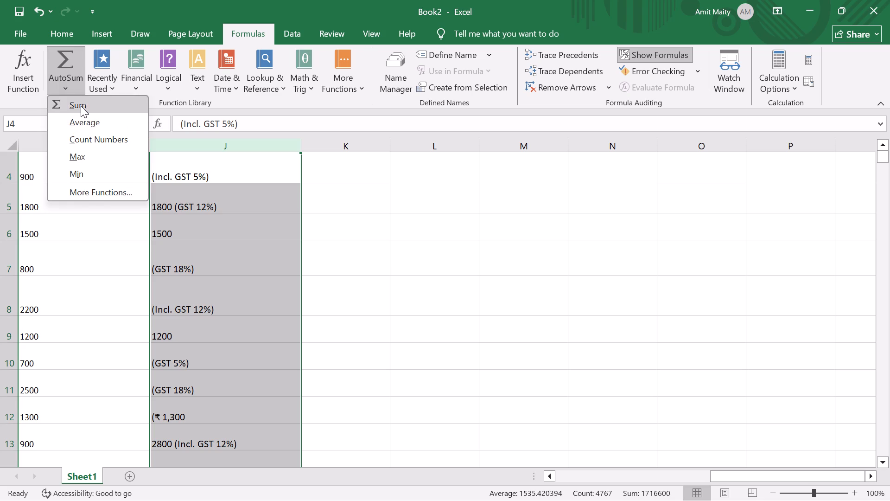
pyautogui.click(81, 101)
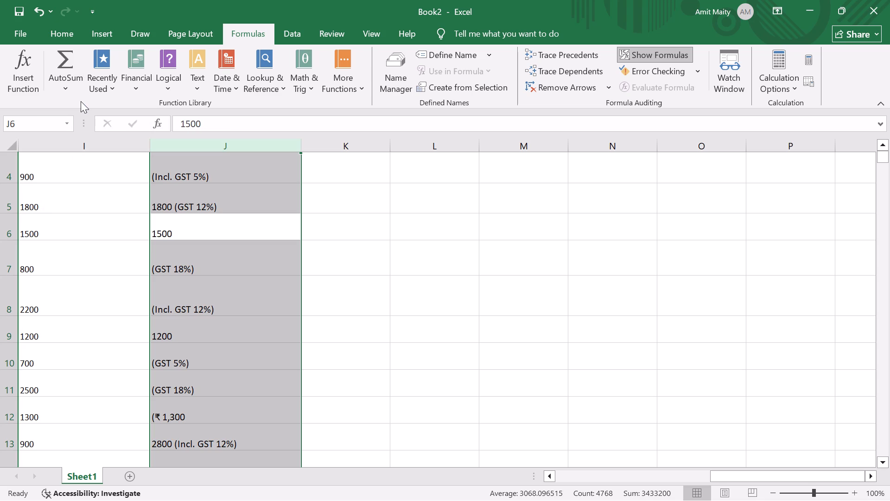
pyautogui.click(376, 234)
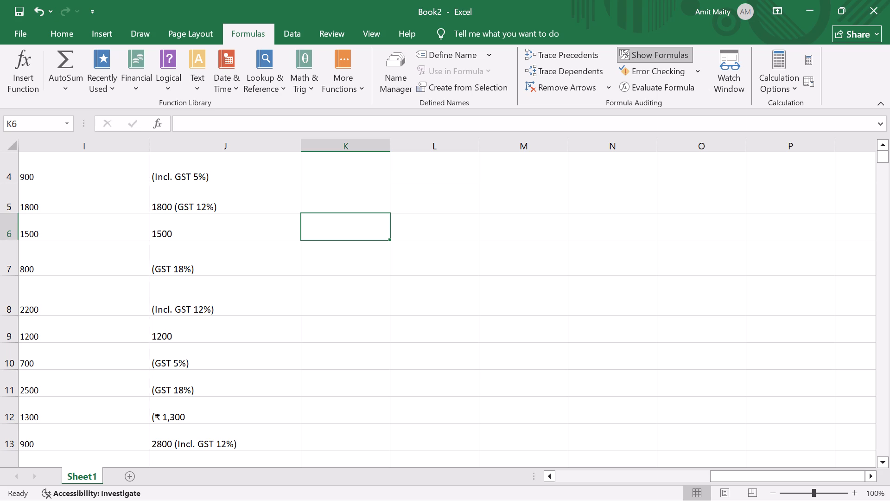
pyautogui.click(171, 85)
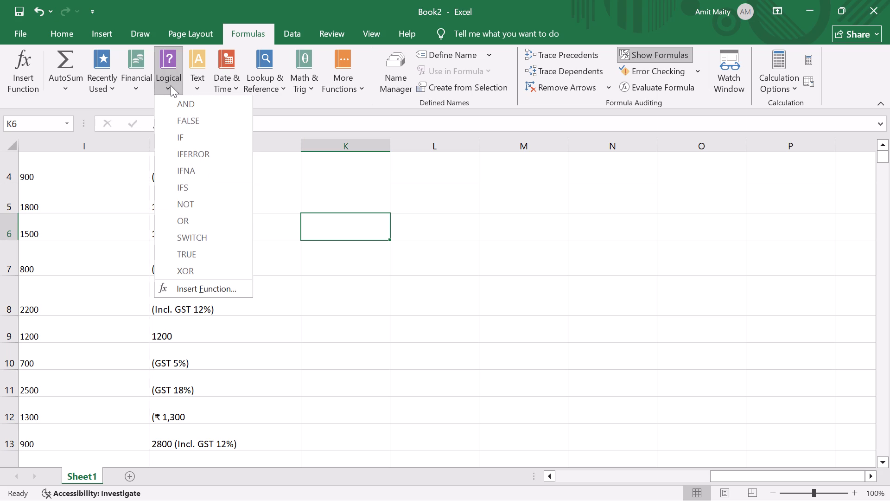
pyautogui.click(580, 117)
# Close the Book2 workbook without saving its changes.
pyautogui.click(879, 9)
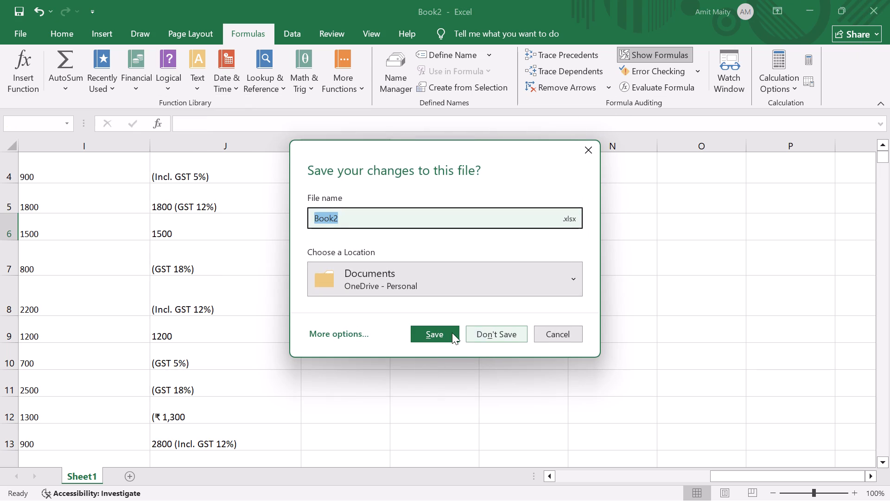
pyautogui.click(523, 330)
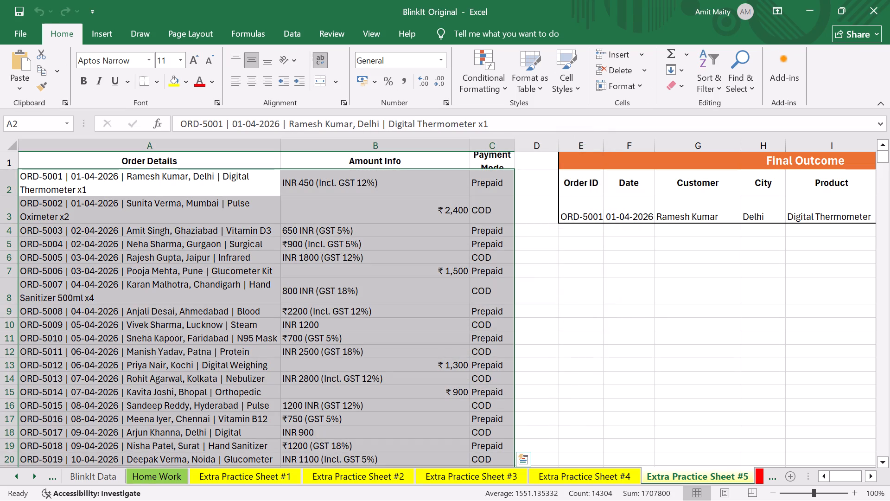
# Start closing the BlinkIt_Original workbook.
pyautogui.click(883, 9)
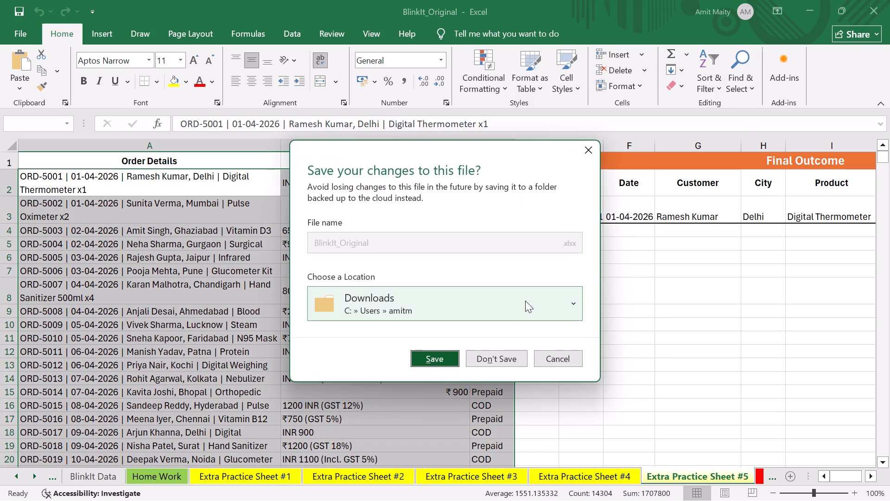